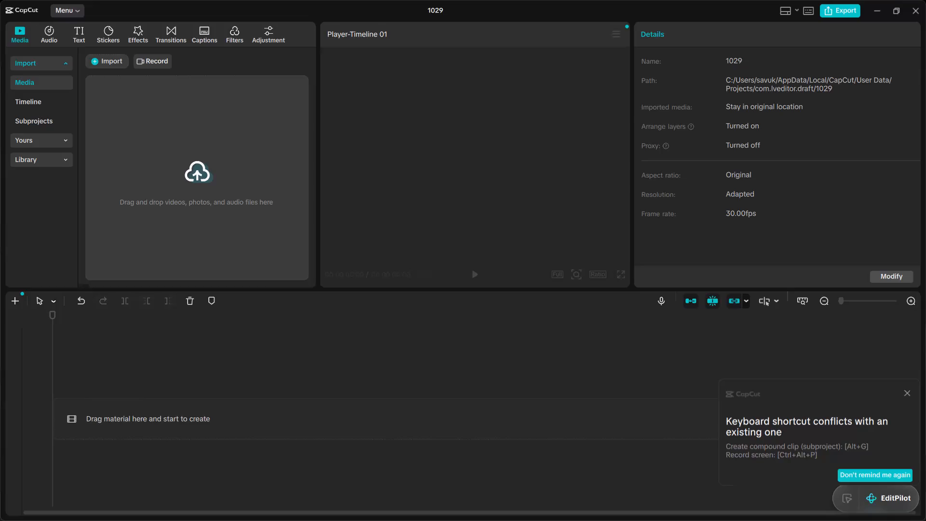
Start a media import from the device and open the free-fire-edit folder on USB Drive (E:).
{"action": "left_click", "coordinate": [907, 392]}
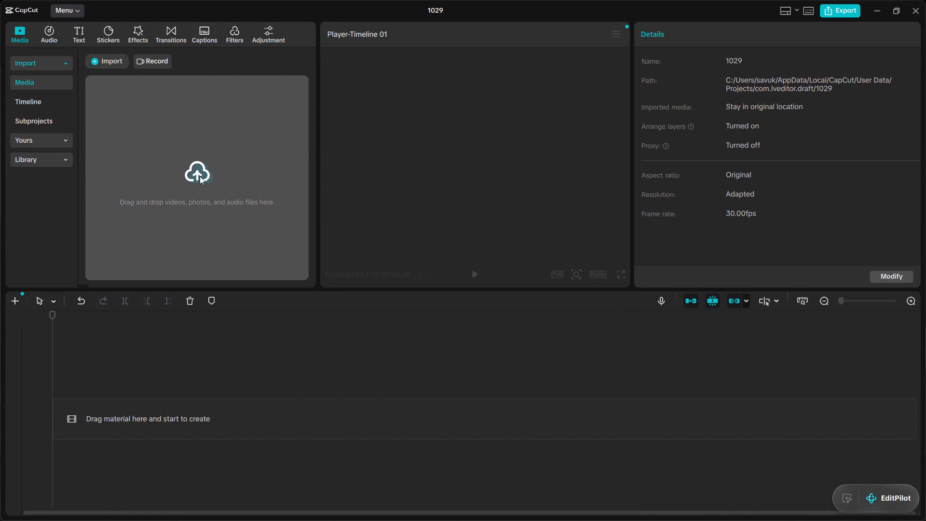
{"action": "left_click", "coordinate": [200, 176]}
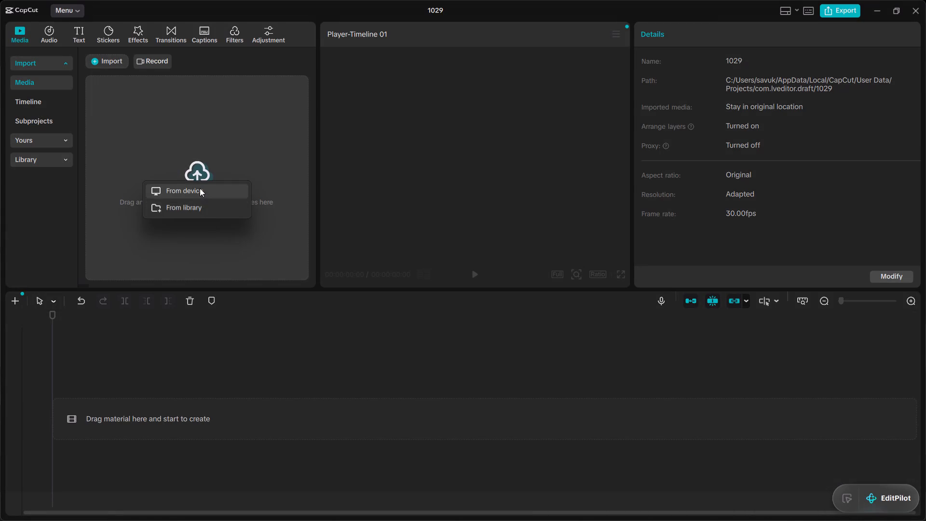
{"action": "left_click", "coordinate": [200, 188]}
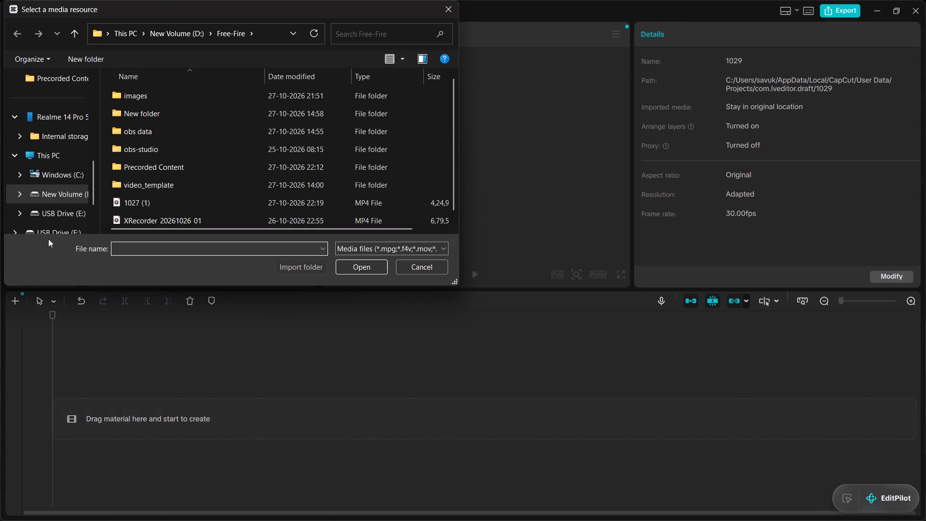
{"action": "left_click", "coordinate": [66, 219]}
{"action": "scroll", "coordinate": [198, 132], "scroll_direction": "down", "scroll_amount": 1}
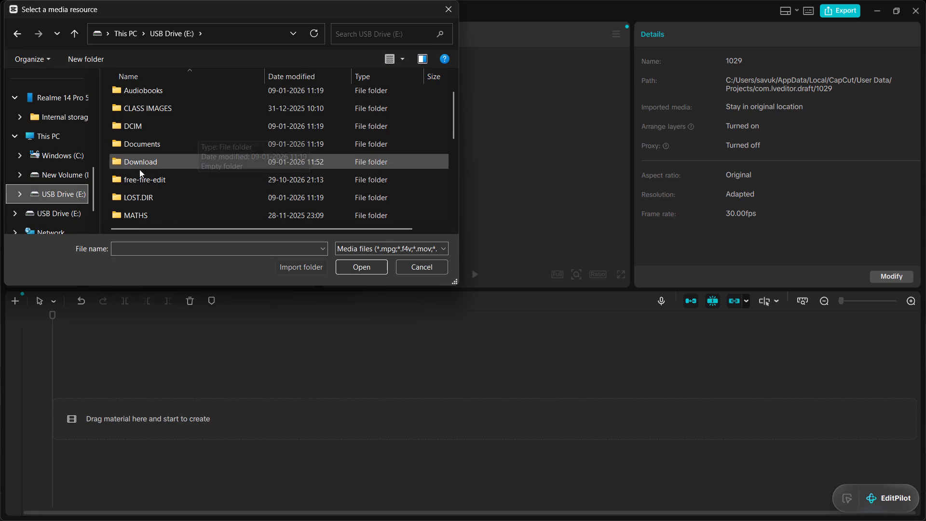
{"action": "left_click", "coordinate": [138, 186]}
{"action": "double_click", "coordinate": [139, 186]}
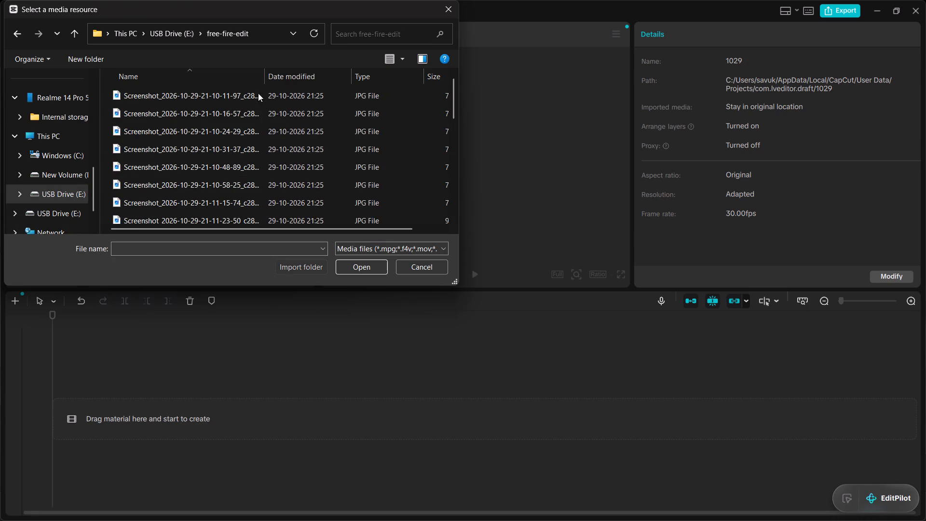
Show the files in the free-fire-edit folder as extra large thumbnails.
{"action": "left_click", "coordinate": [397, 50]}
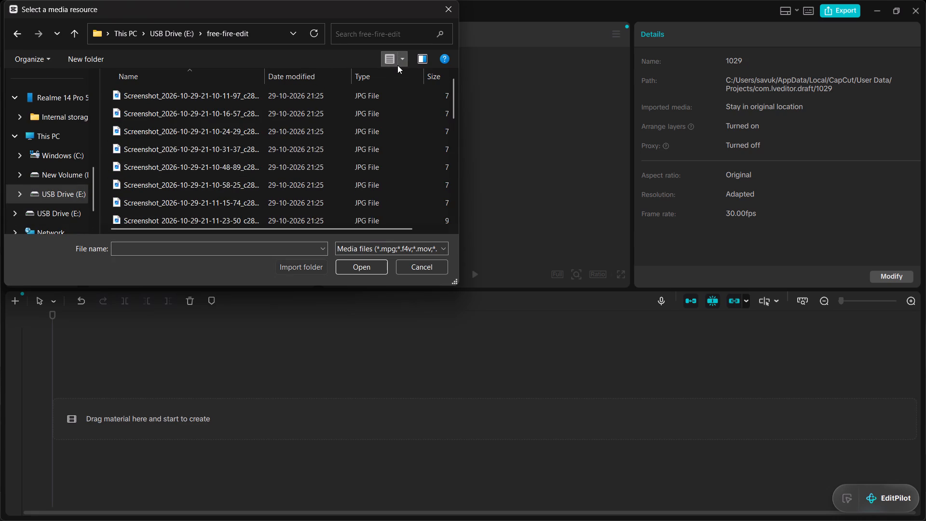
{"action": "left_click", "coordinate": [403, 63]}
{"action": "left_click", "coordinate": [446, 32]}
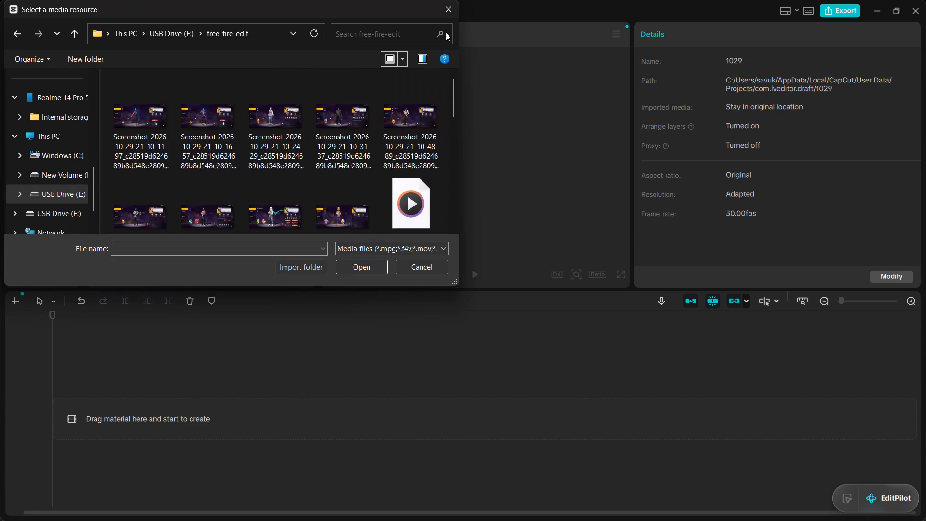
{"action": "left_click", "coordinate": [400, 59]}
{"action": "left_click", "coordinate": [444, 28]}
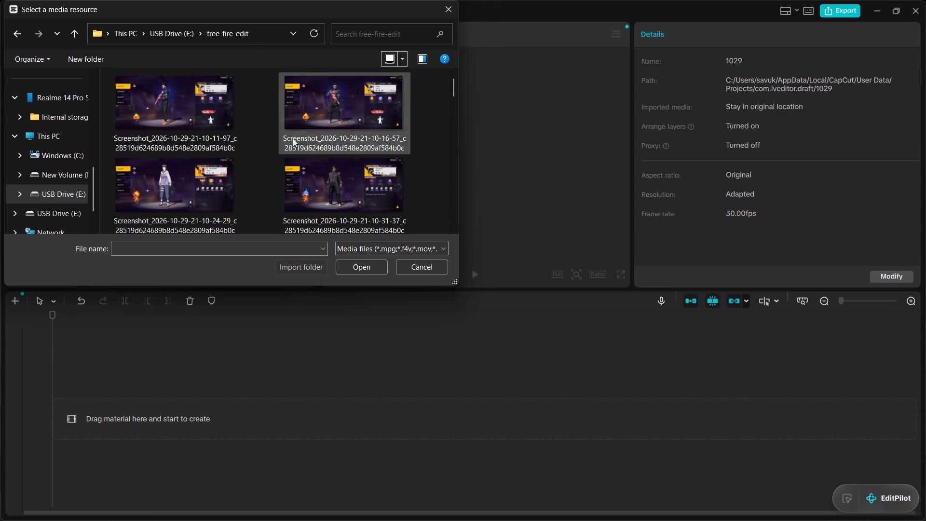
Import the videos XRecorder_20261029_11, XRecorder_20261029_01 (1) and XRecorder_20261029_06 together into the project media.
{"action": "scroll", "coordinate": [246, 173], "scroll_direction": "down", "scroll_amount": 12}
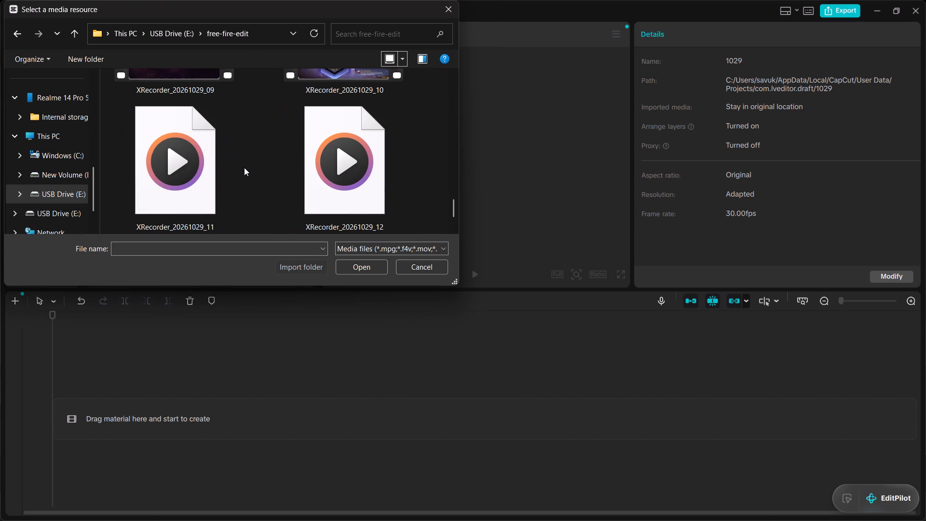
{"action": "scroll", "coordinate": [244, 167], "scroll_direction": "down", "scroll_amount": 9}
{"action": "scroll", "coordinate": [238, 171], "scroll_direction": "up", "scroll_amount": 1}
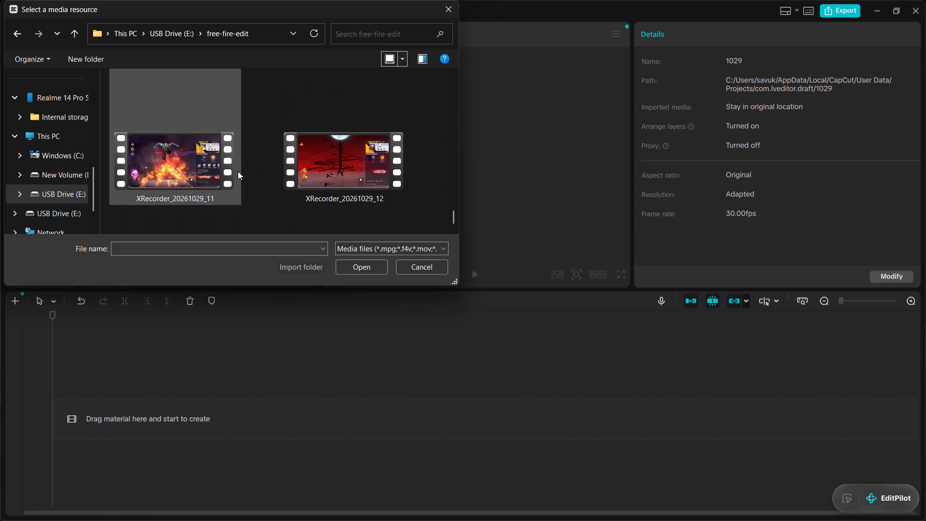
{"action": "left_click", "coordinate": [164, 160]}
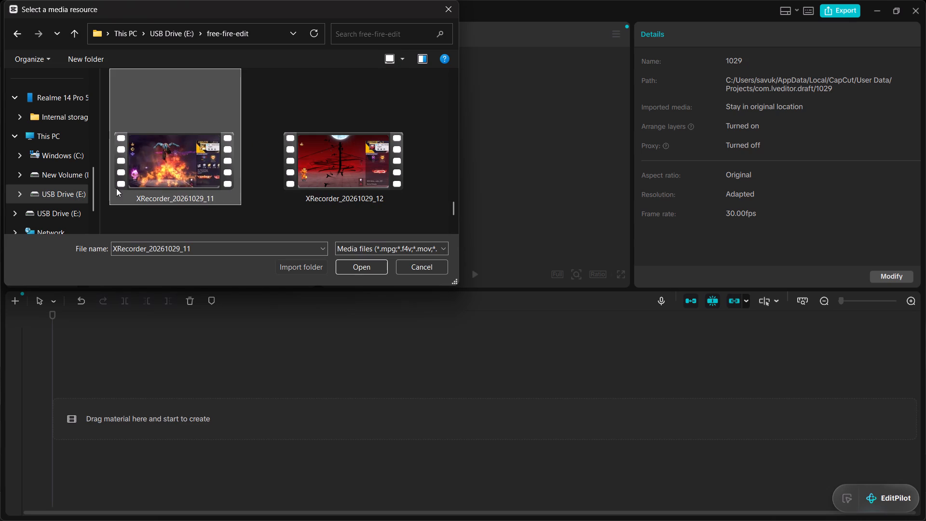
{"action": "scroll", "coordinate": [222, 156], "scroll_direction": "up", "scroll_amount": 1, "text": "ctrl"}
{"action": "left_click_drag", "start_coordinate": [455, 210], "coordinate": [453, 185]}
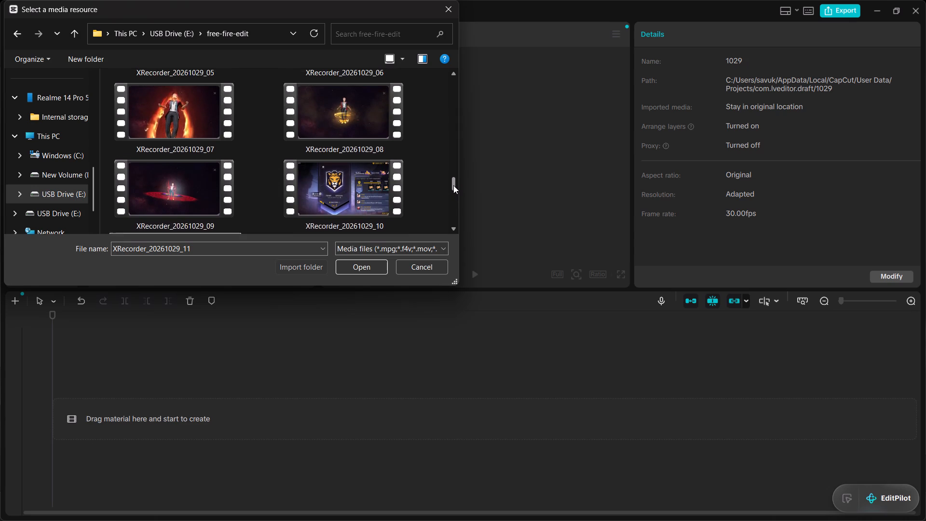
{"action": "left_click_drag", "start_coordinate": [453, 185], "coordinate": [459, 204]}
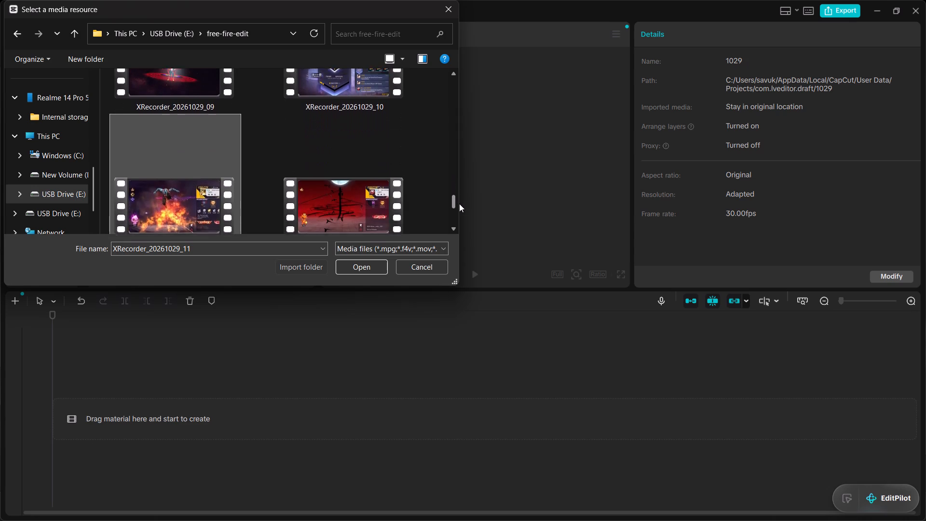
{"action": "left_click_drag", "start_coordinate": [459, 204], "coordinate": [461, 137]}
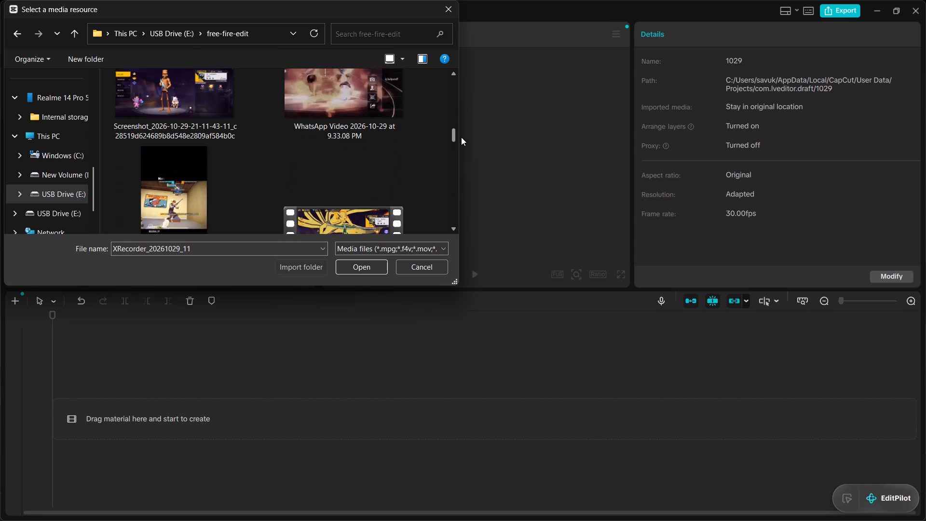
{"action": "left_click_drag", "start_coordinate": [461, 137], "coordinate": [464, 114]}
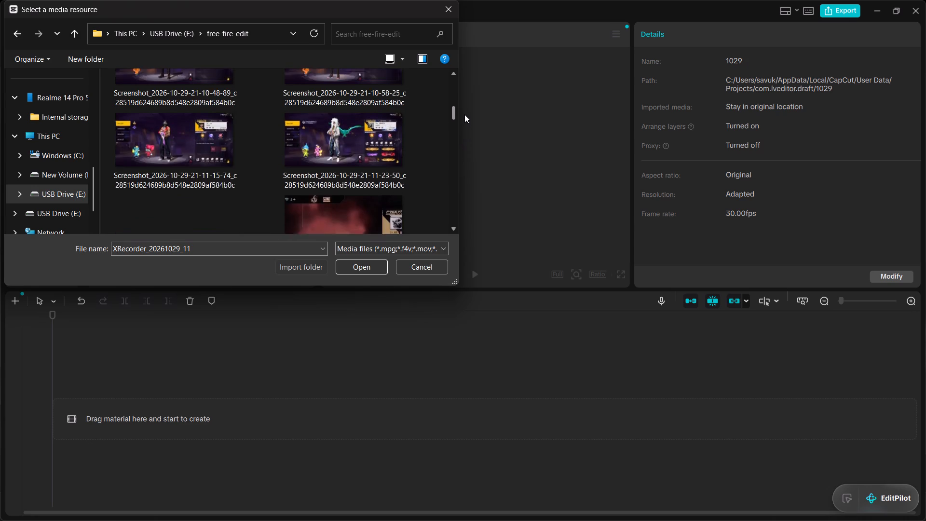
{"action": "left_click_drag", "start_coordinate": [464, 114], "coordinate": [466, 92]}
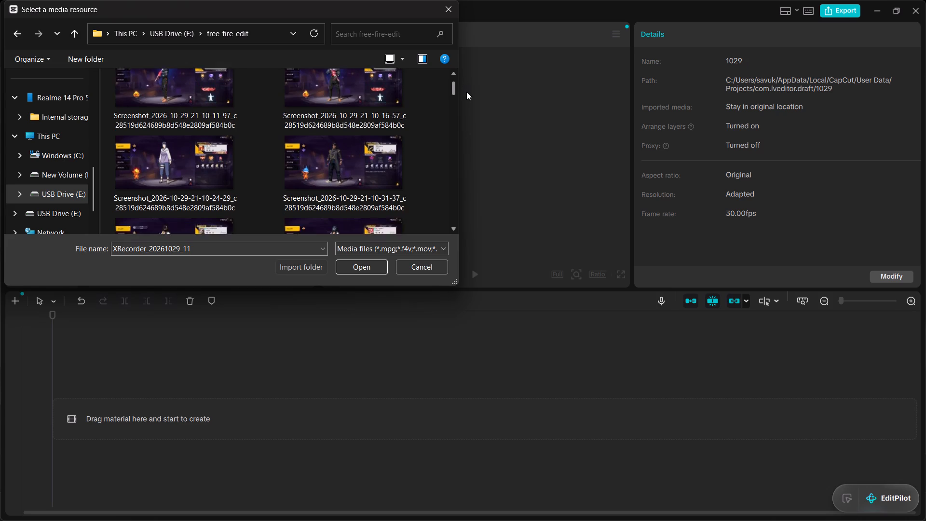
{"action": "left_click_drag", "start_coordinate": [466, 92], "coordinate": [471, 142]}
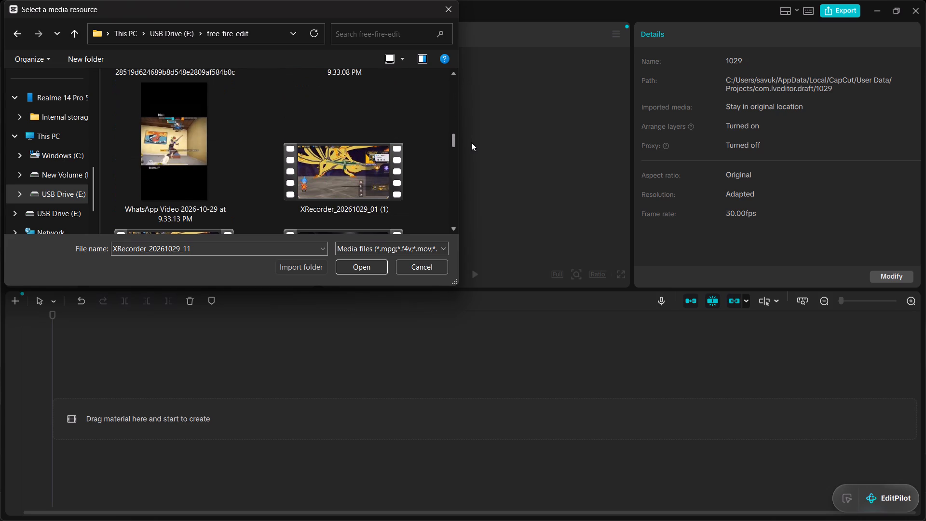
{"action": "left_click_drag", "start_coordinate": [471, 142], "coordinate": [474, 147]}
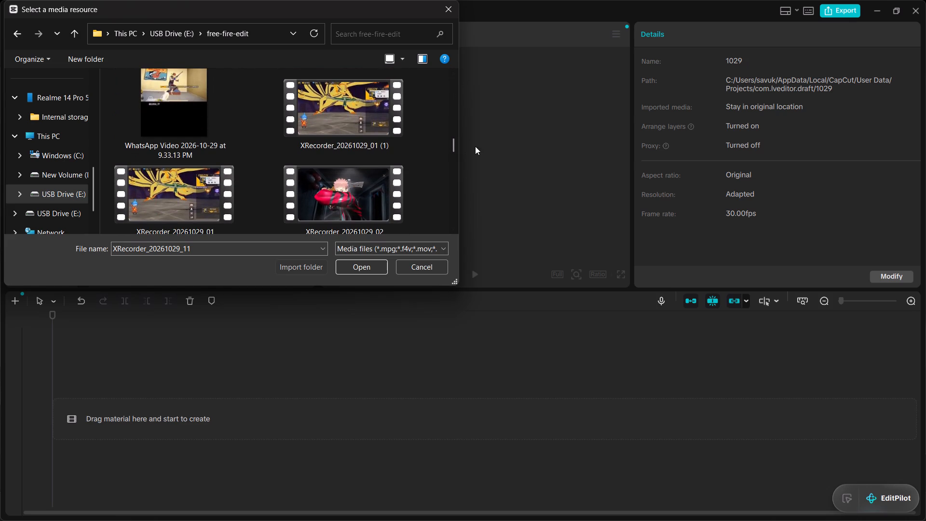
{"action": "left_click_drag", "start_coordinate": [452, 150], "coordinate": [445, 154]}
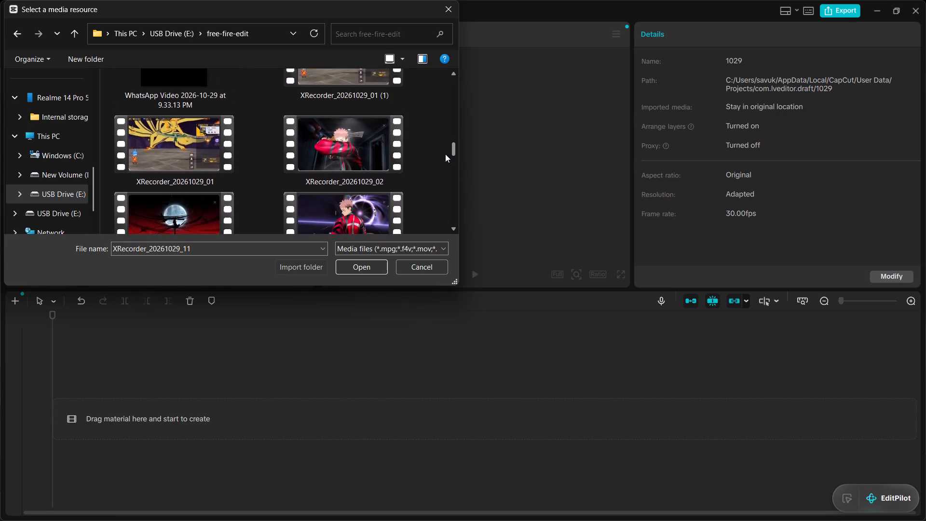
{"action": "left_click_drag", "start_coordinate": [445, 154], "coordinate": [445, 153]}
{"action": "left_click", "coordinate": [337, 94], "text": "ctrl"}
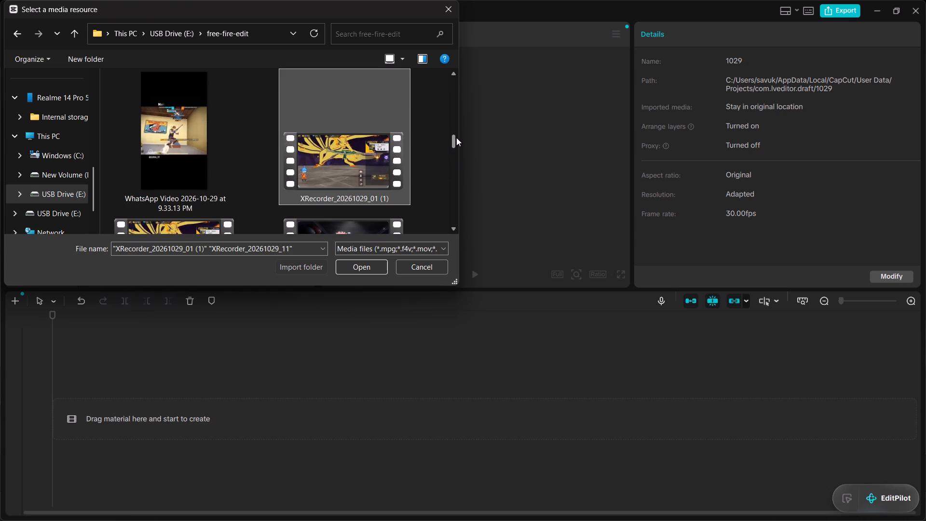
{"action": "left_click_drag", "start_coordinate": [453, 139], "coordinate": [453, 143]}
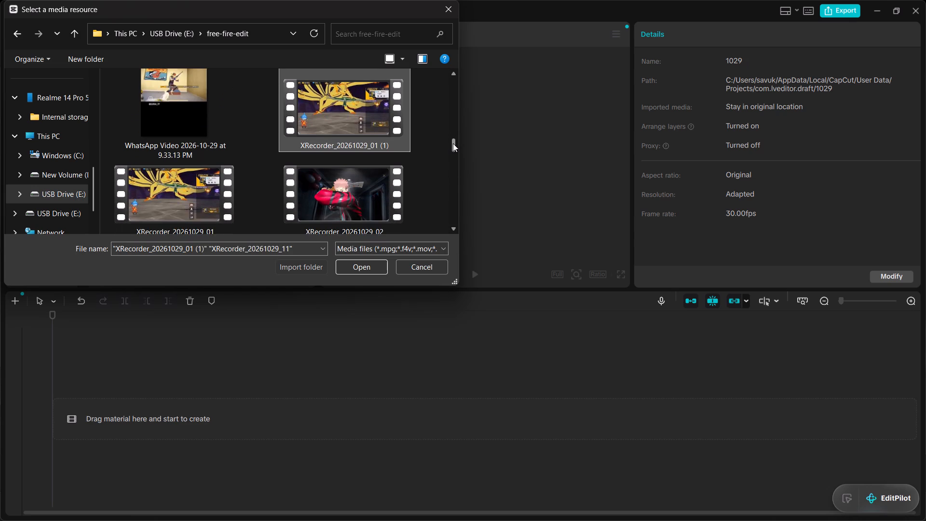
{"action": "left_click_drag", "start_coordinate": [453, 143], "coordinate": [450, 136]}
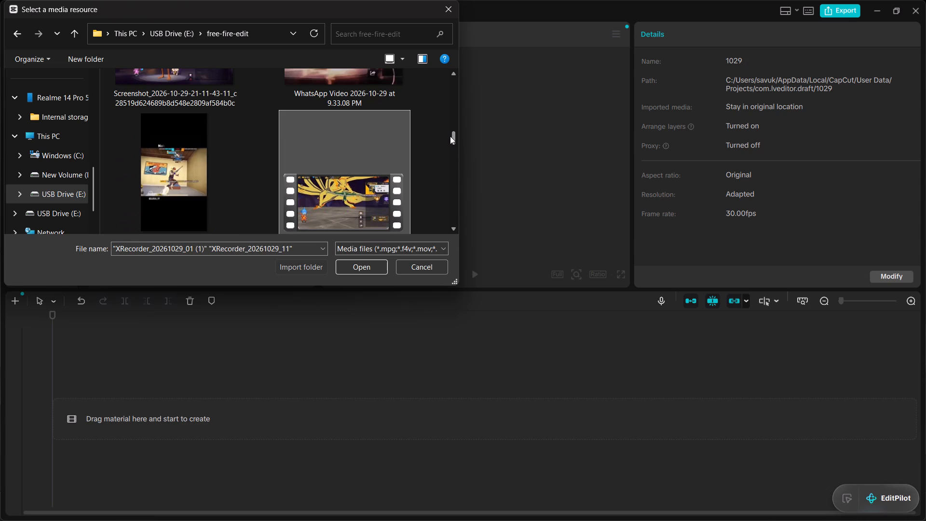
{"action": "left_click_drag", "start_coordinate": [450, 136], "coordinate": [457, 144]}
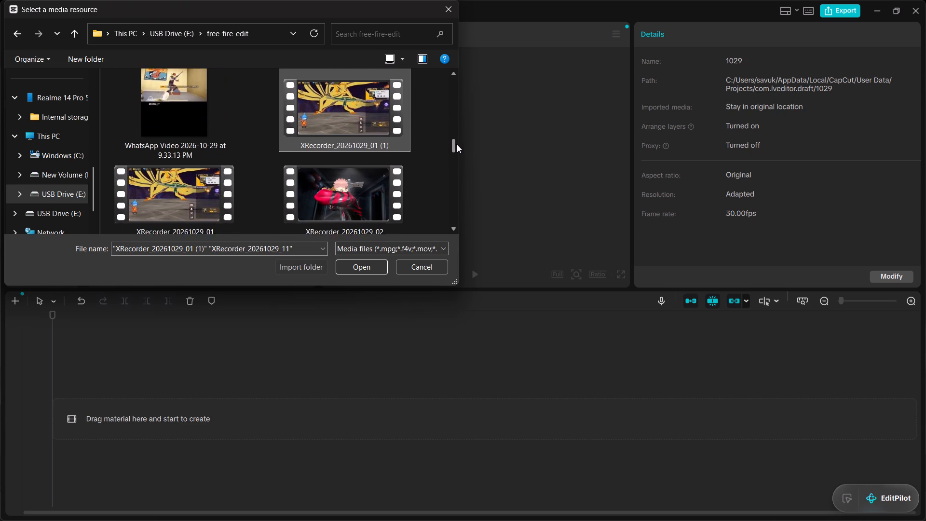
{"action": "left_click_drag", "start_coordinate": [457, 144], "coordinate": [463, 166]}
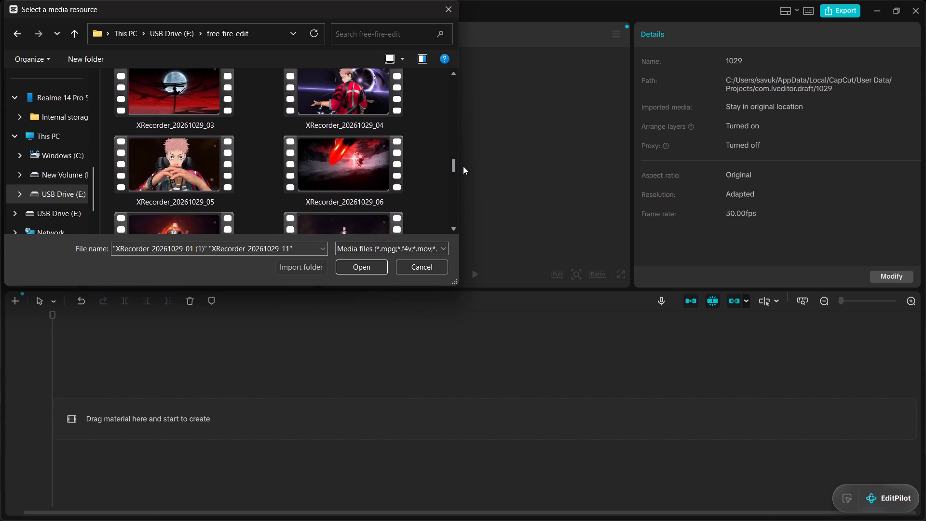
{"action": "left_click_drag", "start_coordinate": [463, 166], "coordinate": [464, 167]}
{"action": "double_click", "coordinate": [360, 151], "text": "ctrl"}
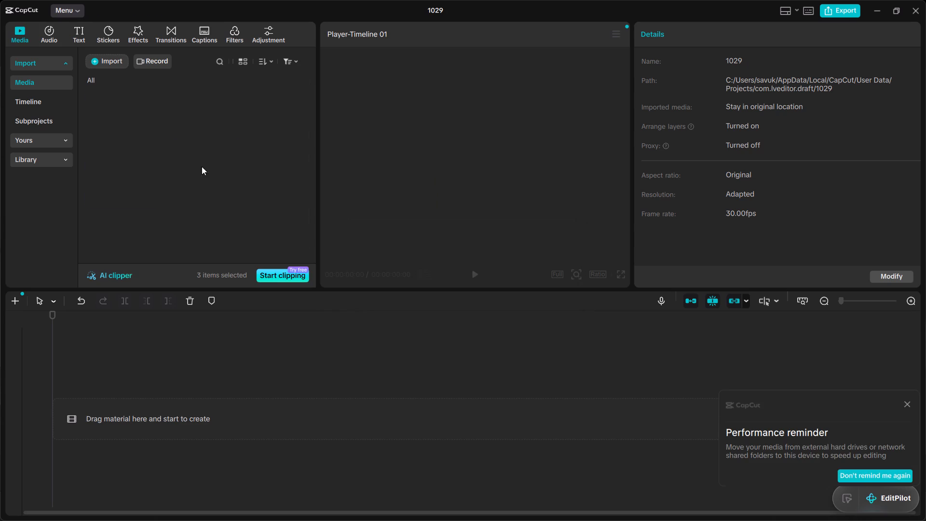
Import the videos XRecorder_20261029_03, 04, 05, 07 and 08 from the free-fire-edit folder on the device into the project media.
{"action": "left_click", "coordinate": [104, 59]}
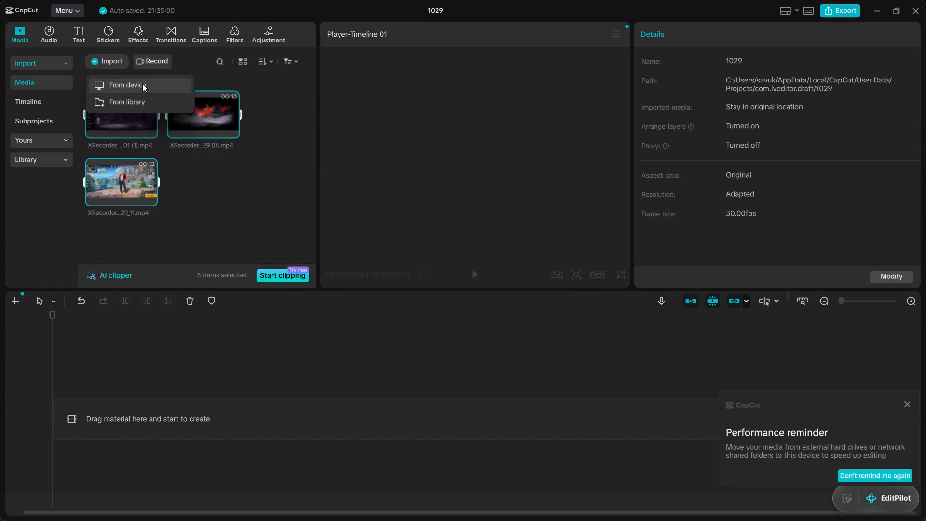
{"action": "left_click", "coordinate": [142, 83]}
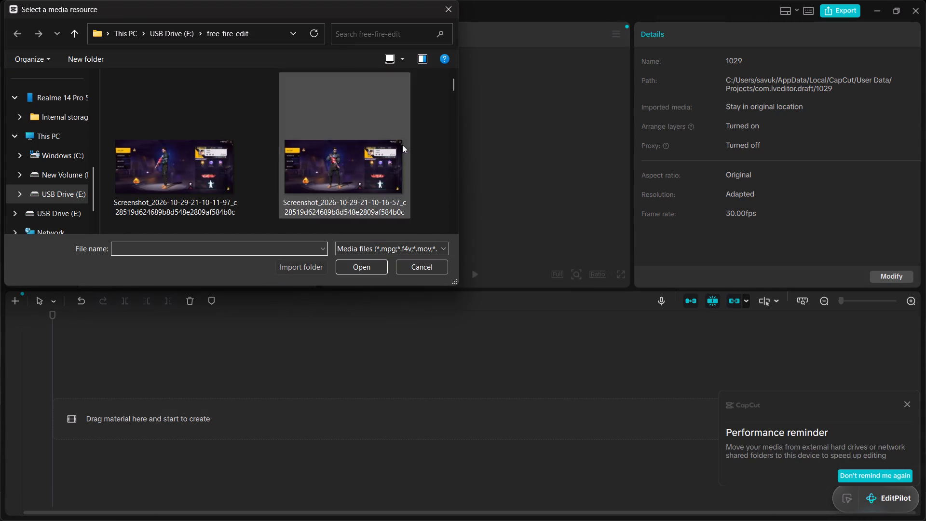
{"action": "scroll", "coordinate": [309, 134], "scroll_direction": "down", "scroll_amount": 3}
{"action": "scroll", "coordinate": [259, 162], "scroll_direction": "down", "scroll_amount": 2}
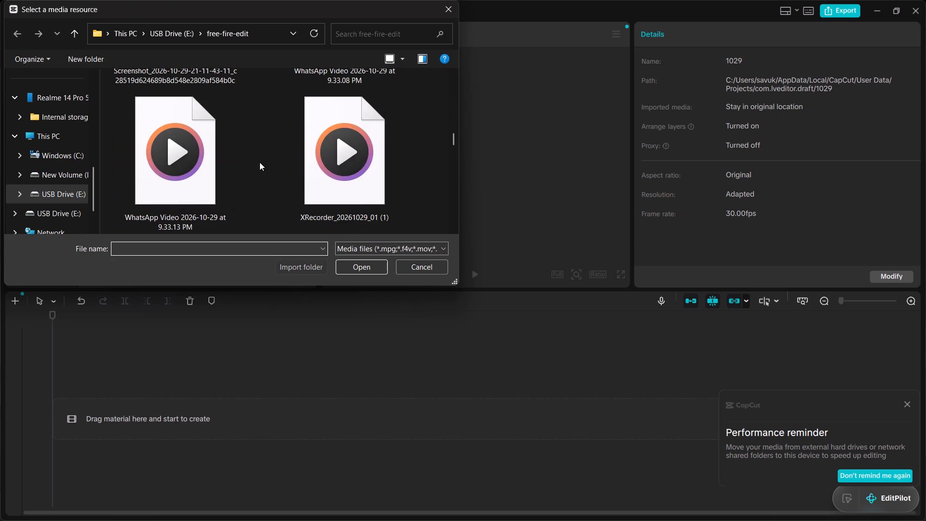
{"action": "scroll", "coordinate": [299, 119], "scroll_direction": "down", "scroll_amount": 2}
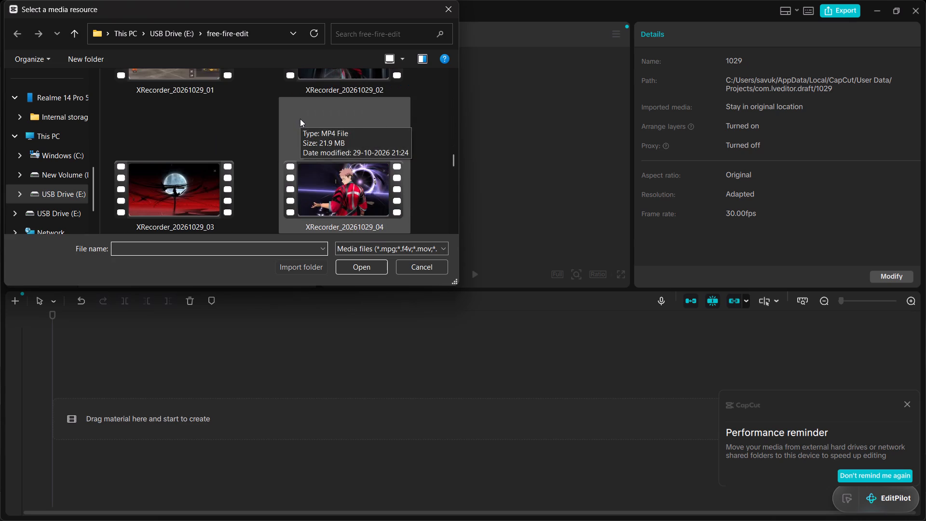
{"action": "left_click", "coordinate": [199, 198], "text": "ctrl"}
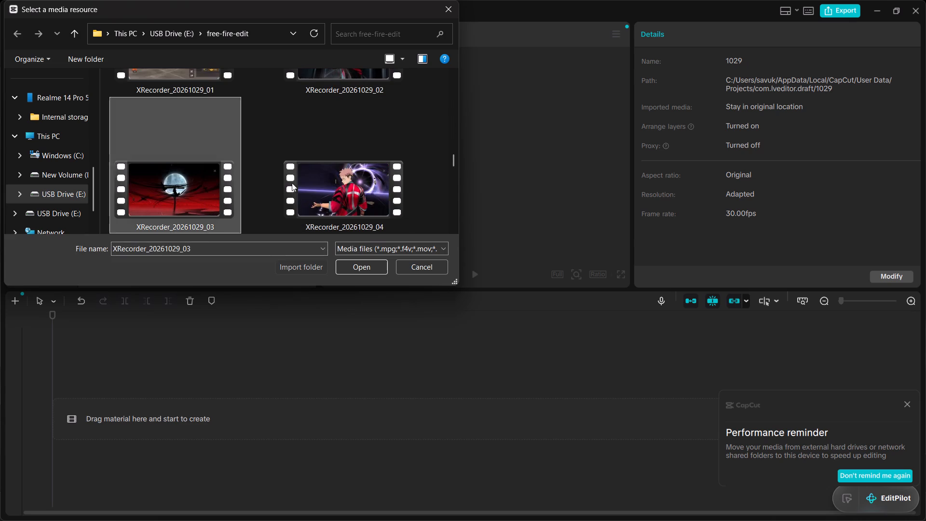
{"action": "left_click", "coordinate": [297, 181], "text": "ctrl"}
{"action": "scroll", "coordinate": [330, 165], "scroll_direction": "down", "scroll_amount": 1}
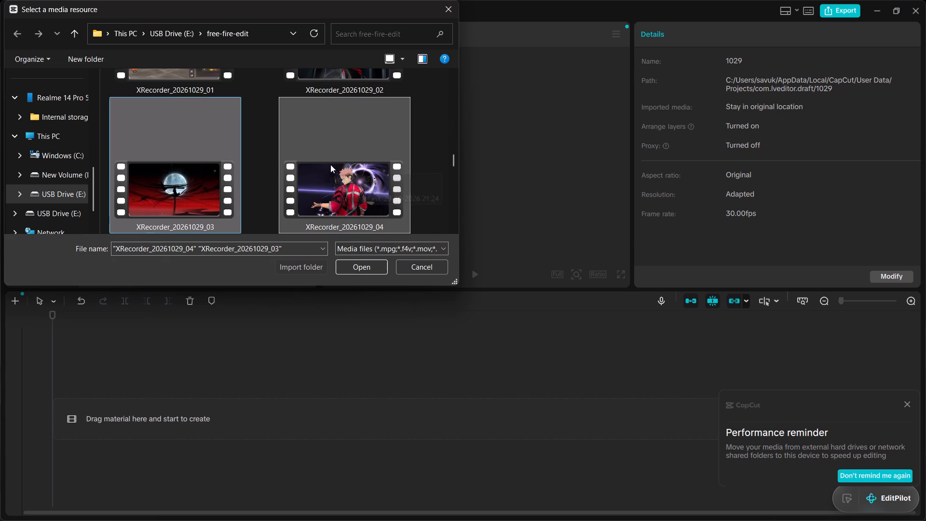
{"action": "left_click", "coordinate": [220, 194], "text": "ctrl"}
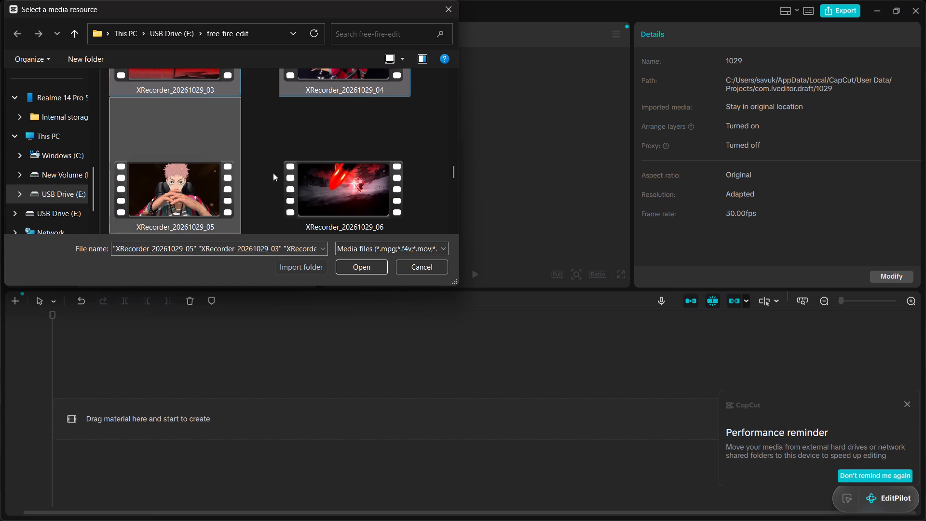
{"action": "scroll", "coordinate": [340, 154], "scroll_direction": "down", "scroll_amount": 1}
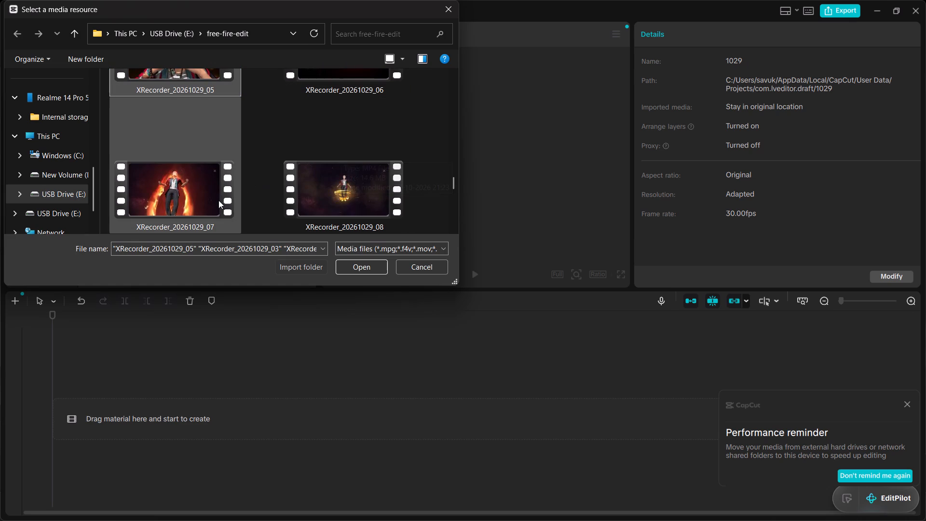
{"action": "left_click", "coordinate": [218, 200], "text": "ctrl"}
{"action": "left_click", "coordinate": [350, 192], "text": "ctrl"}
{"action": "left_click", "coordinate": [366, 267]}
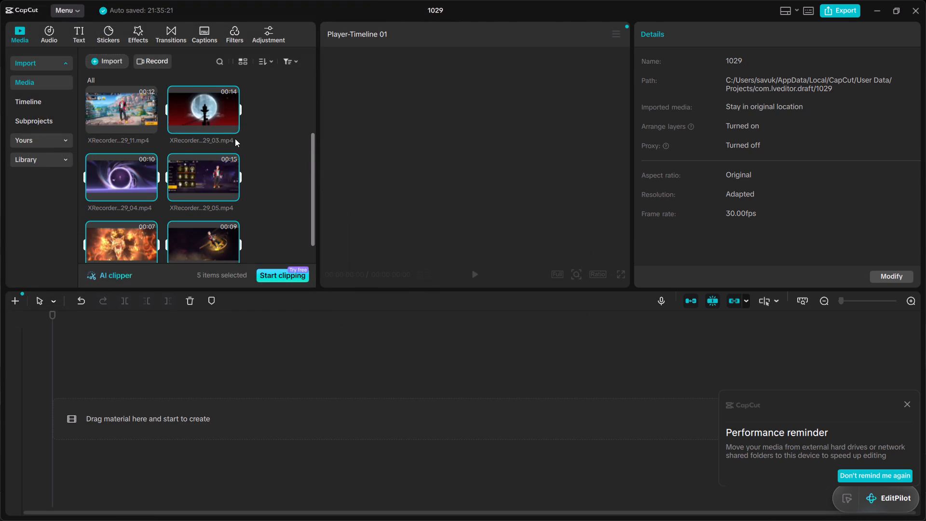
Delete the video XRecorder_20261029_11 from the project media.
{"action": "scroll", "coordinate": [200, 138], "scroll_direction": "down", "scroll_amount": 5}
{"action": "scroll", "coordinate": [200, 139], "scroll_direction": "up", "scroll_amount": 5}
{"action": "left_click", "coordinate": [126, 178]}
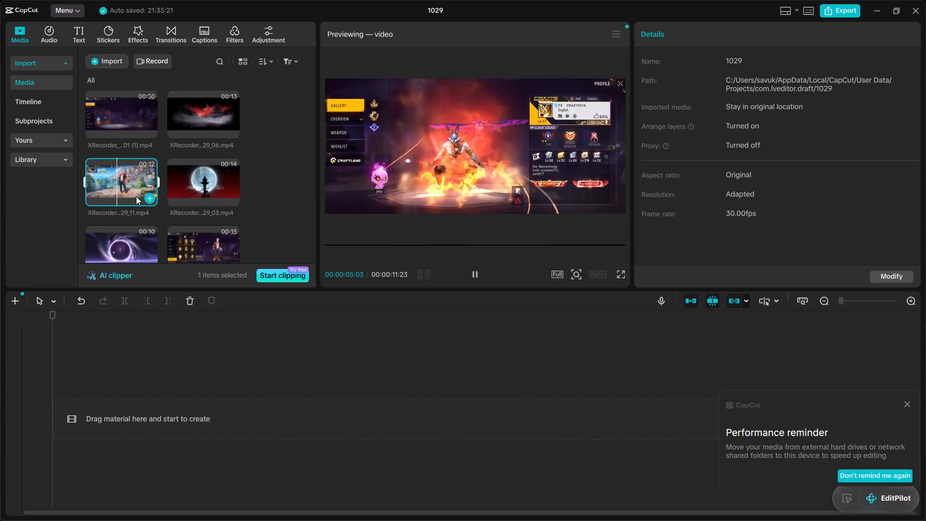
{"action": "key", "text": "Delete"}
Add the video XRecorder_20261029_01 (1) to the empty timeline.
{"action": "scroll", "coordinate": [185, 155], "scroll_direction": "down", "scroll_amount": 2}
{"action": "scroll", "coordinate": [186, 153], "scroll_direction": "up", "scroll_amount": 3}
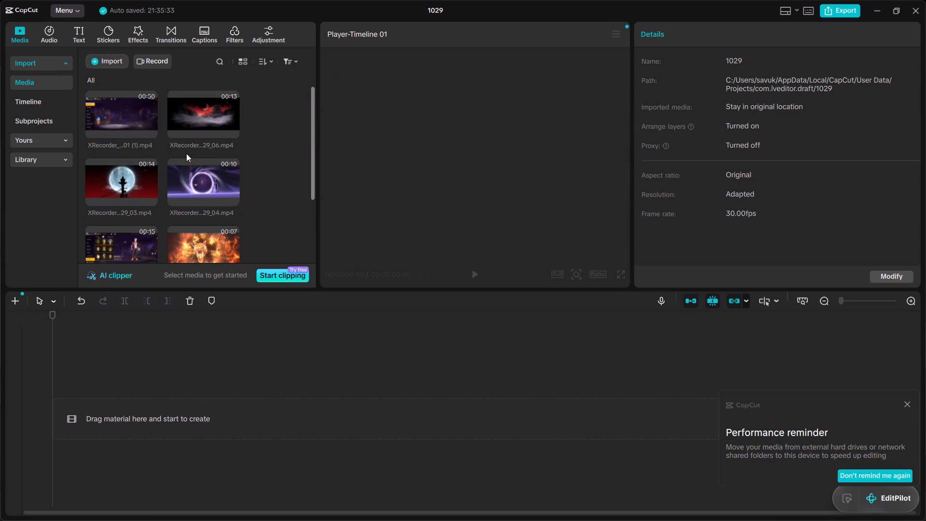
{"action": "left_click", "coordinate": [134, 114]}
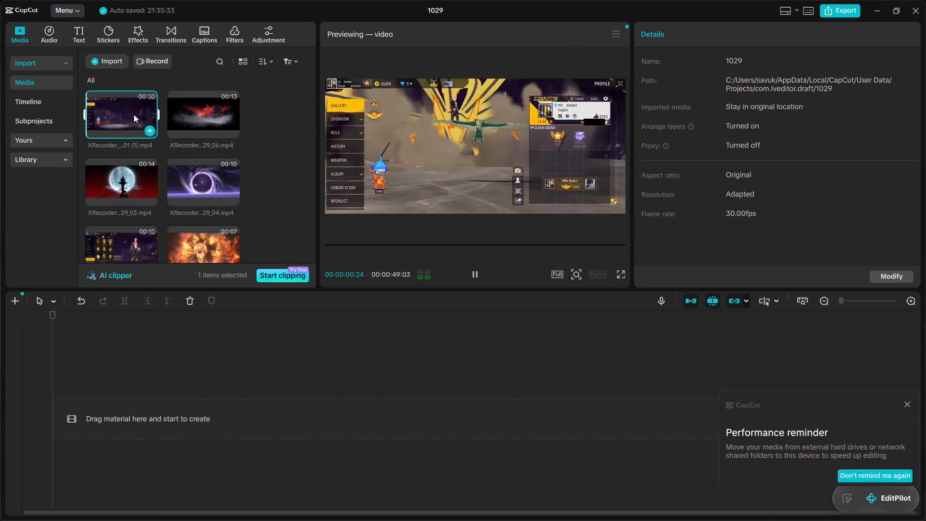
{"action": "left_click_drag", "start_coordinate": [134, 114], "coordinate": [187, 417]}
Play the clip from its start, split it at 00:00:08:18 and delete the part after the split.
{"action": "key", "text": "space"}
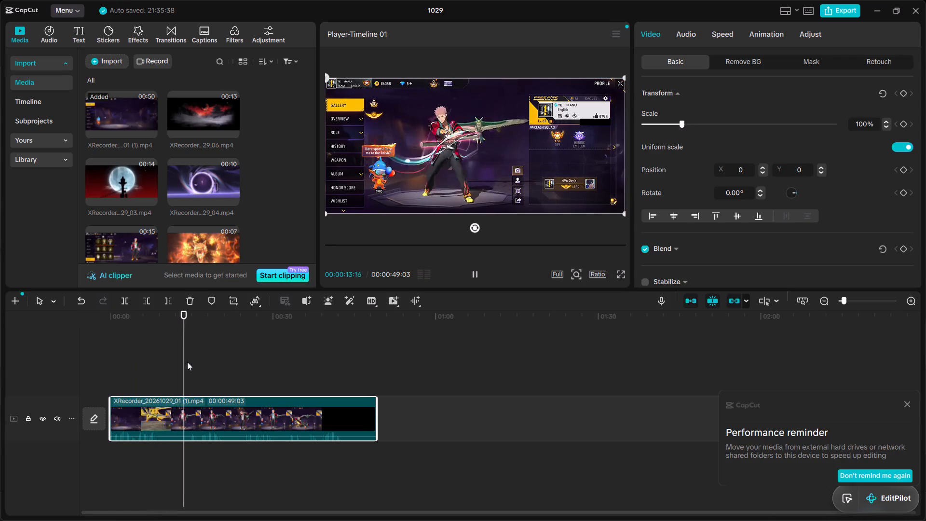
{"action": "left_click_drag", "start_coordinate": [186, 362], "coordinate": [62, 395]}
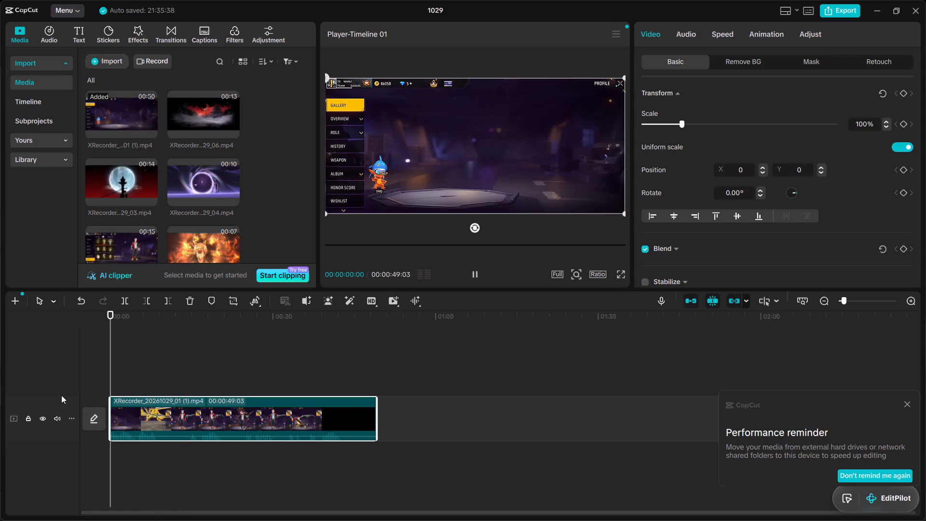
{"action": "key", "text": "space"}
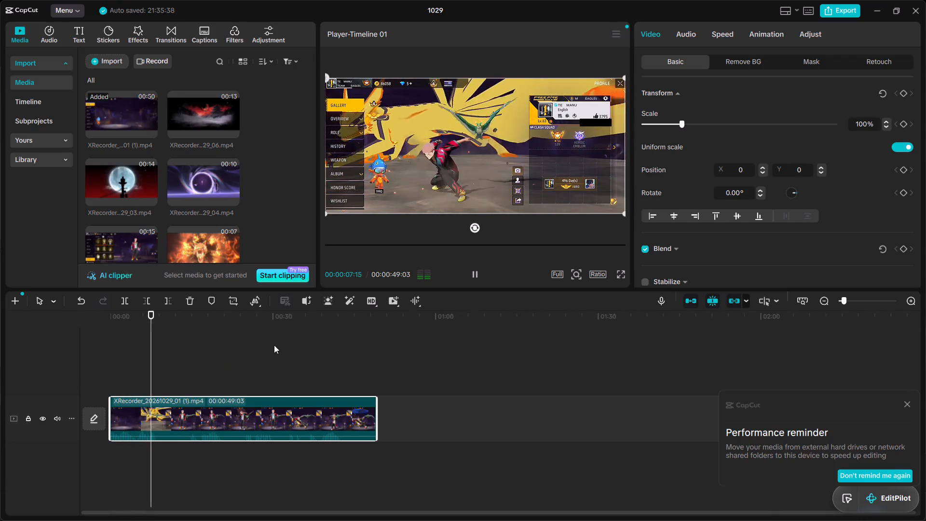
{"action": "key", "text": "space"}
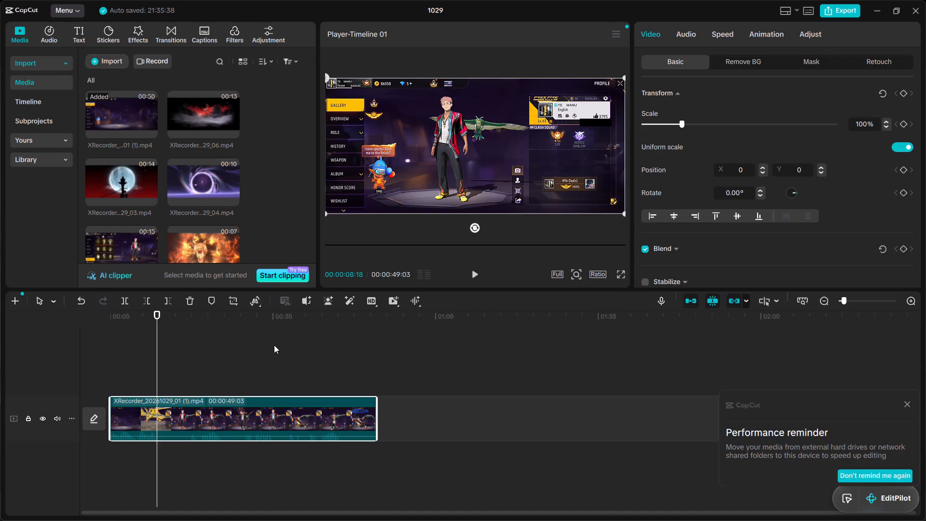
{"action": "key", "text": "ctrl+b"}
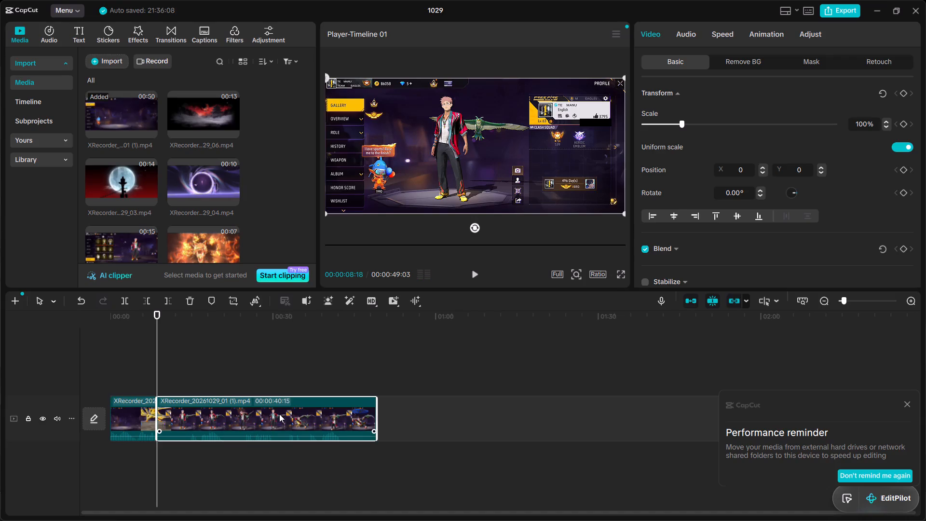
{"action": "key", "text": "Delete"}
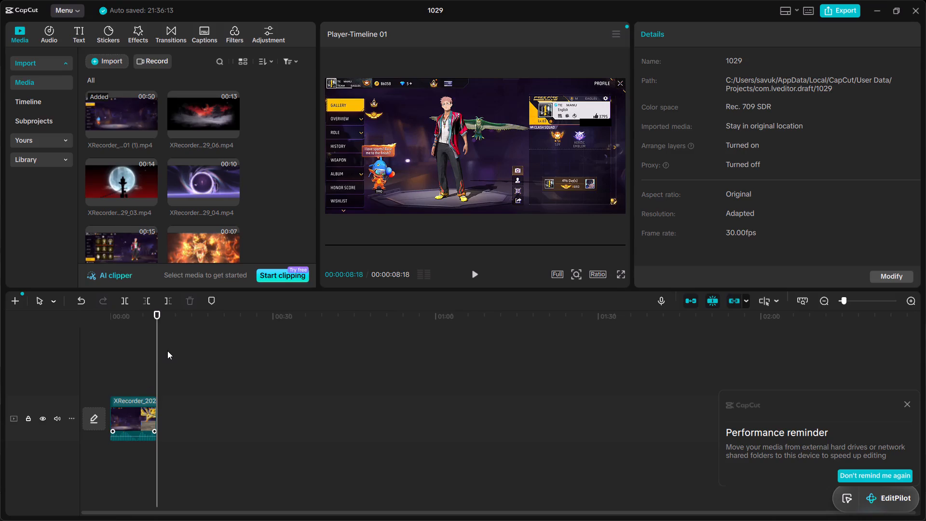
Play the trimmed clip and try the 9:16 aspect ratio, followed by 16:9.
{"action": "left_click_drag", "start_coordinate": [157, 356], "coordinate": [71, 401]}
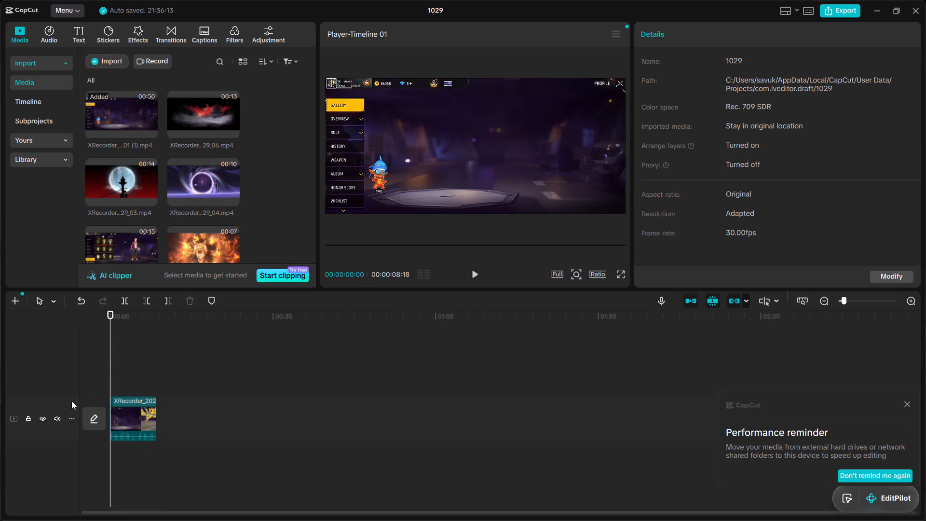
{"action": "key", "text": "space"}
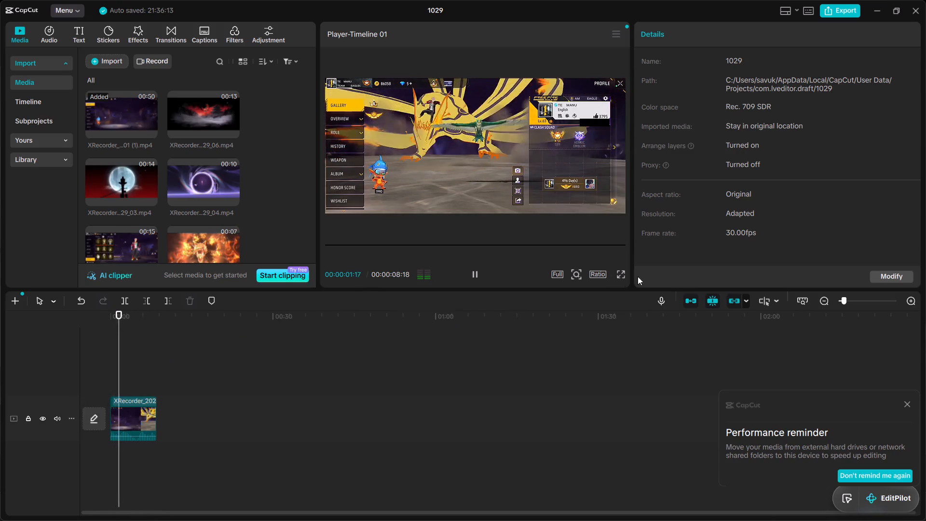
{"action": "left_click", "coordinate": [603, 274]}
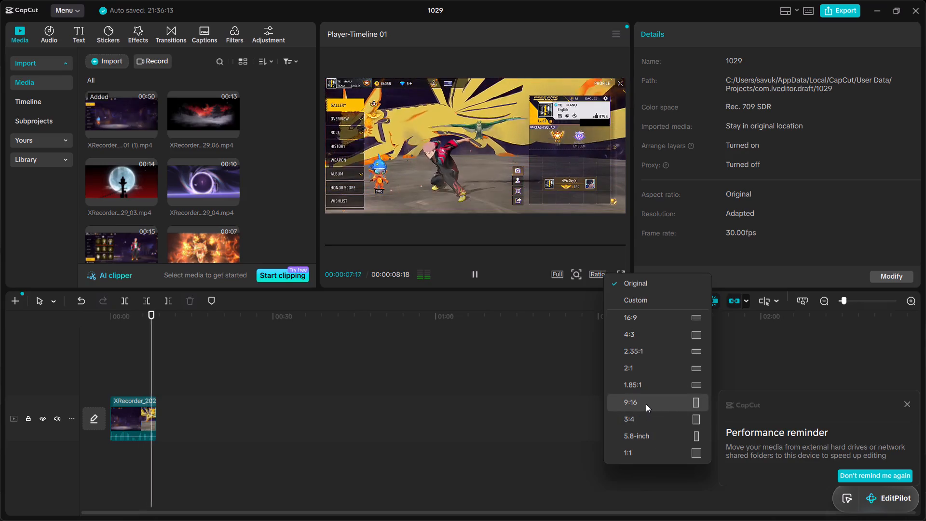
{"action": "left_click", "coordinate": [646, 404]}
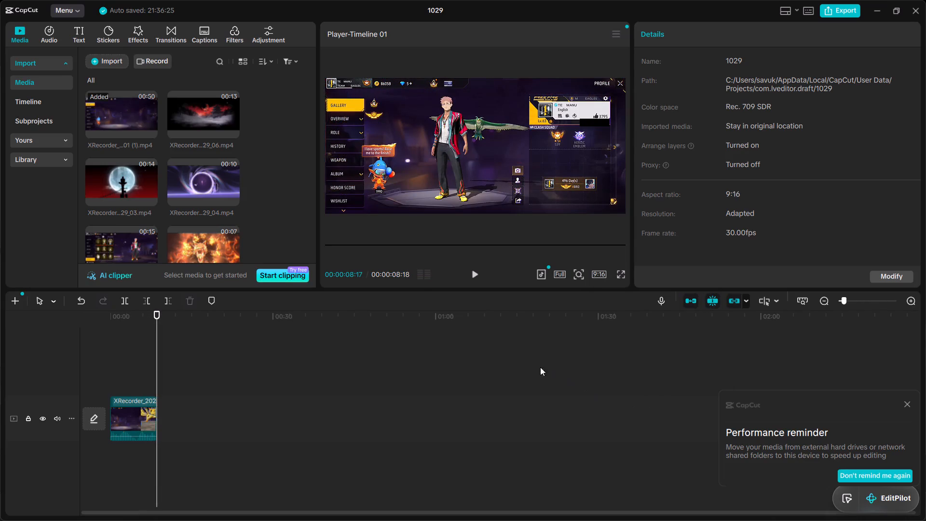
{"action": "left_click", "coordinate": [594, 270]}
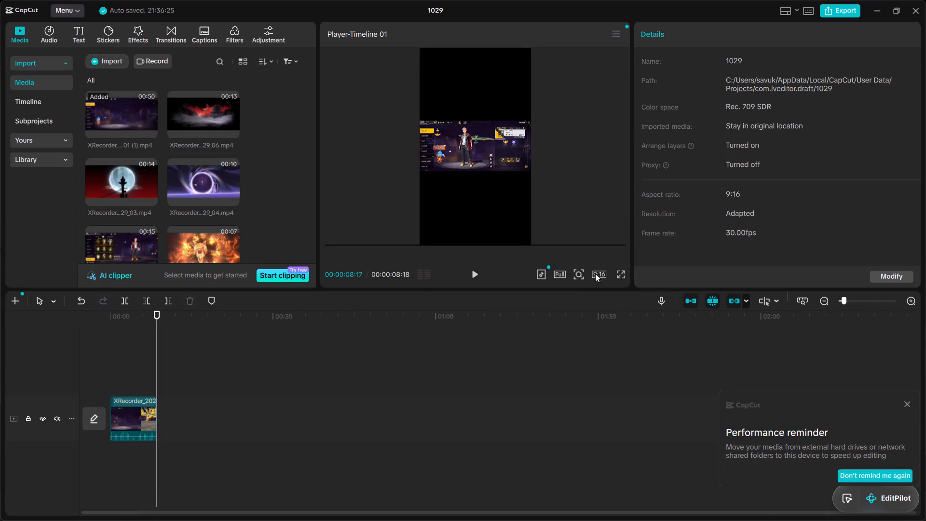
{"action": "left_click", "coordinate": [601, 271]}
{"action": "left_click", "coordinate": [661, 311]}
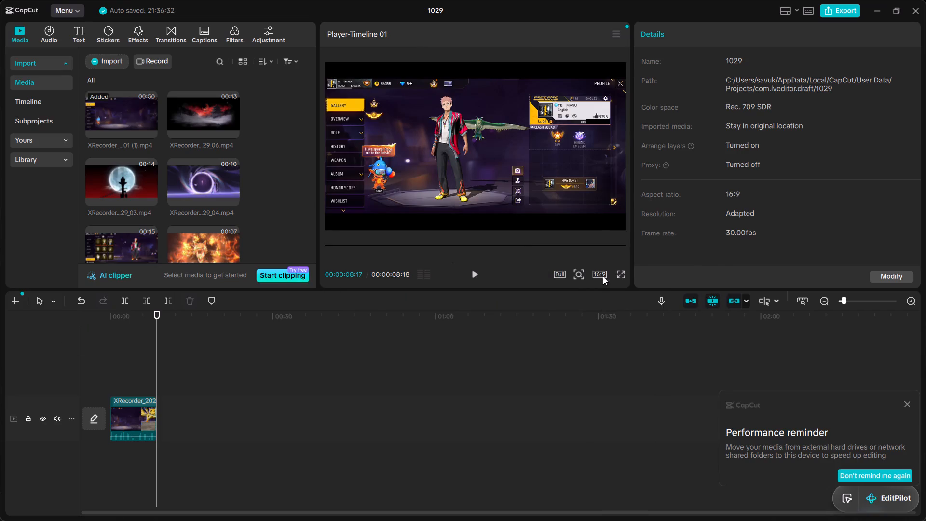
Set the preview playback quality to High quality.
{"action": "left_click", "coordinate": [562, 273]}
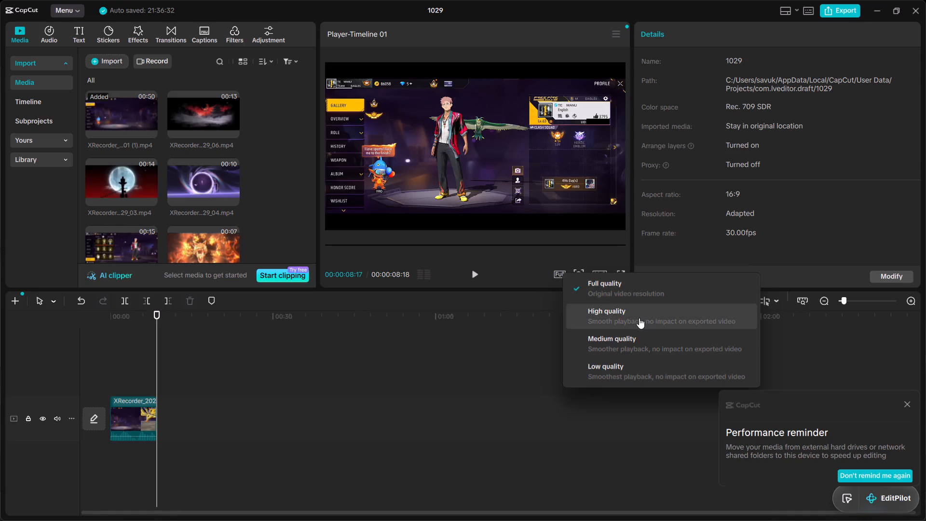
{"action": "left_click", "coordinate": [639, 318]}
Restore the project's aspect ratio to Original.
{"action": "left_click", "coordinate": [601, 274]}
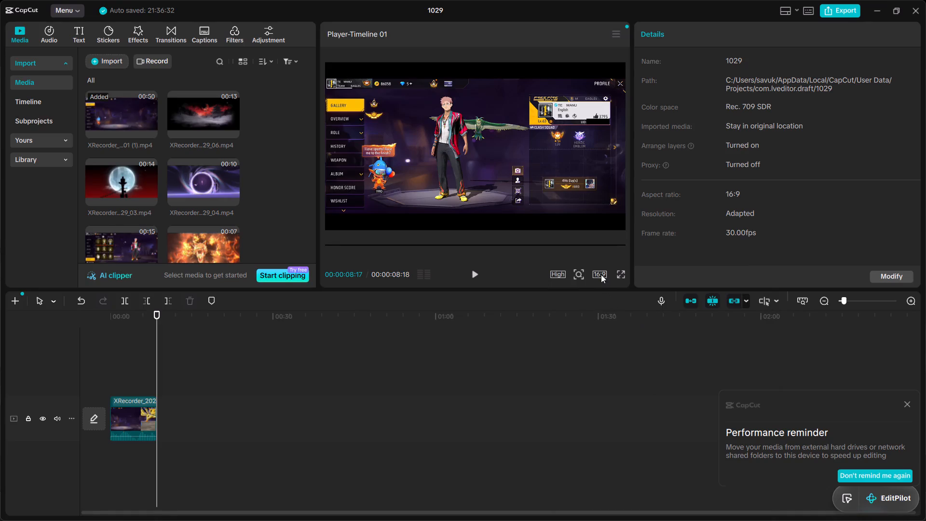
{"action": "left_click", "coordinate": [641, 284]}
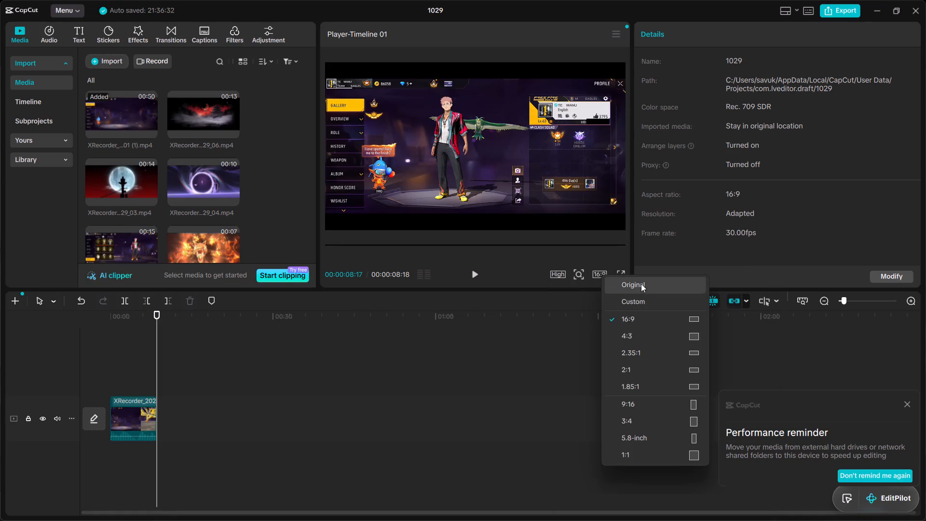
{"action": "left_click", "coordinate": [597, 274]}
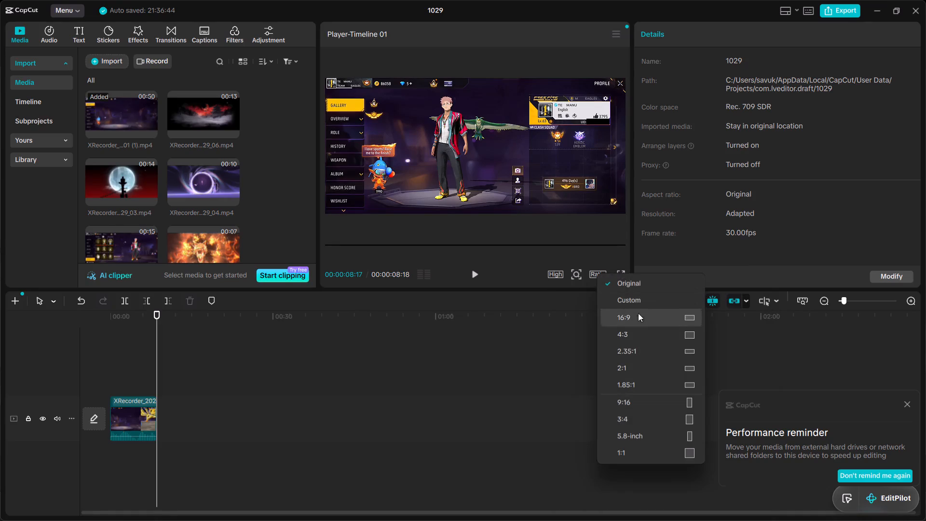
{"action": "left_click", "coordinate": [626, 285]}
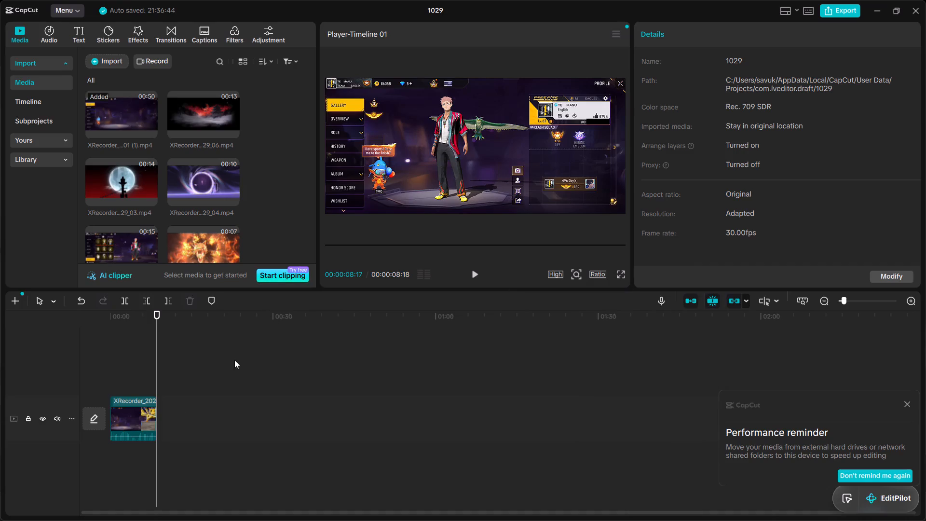
Slow the trimmed clip on the timeline to a standard speed of 0.47x.
{"action": "left_click", "coordinate": [131, 414]}
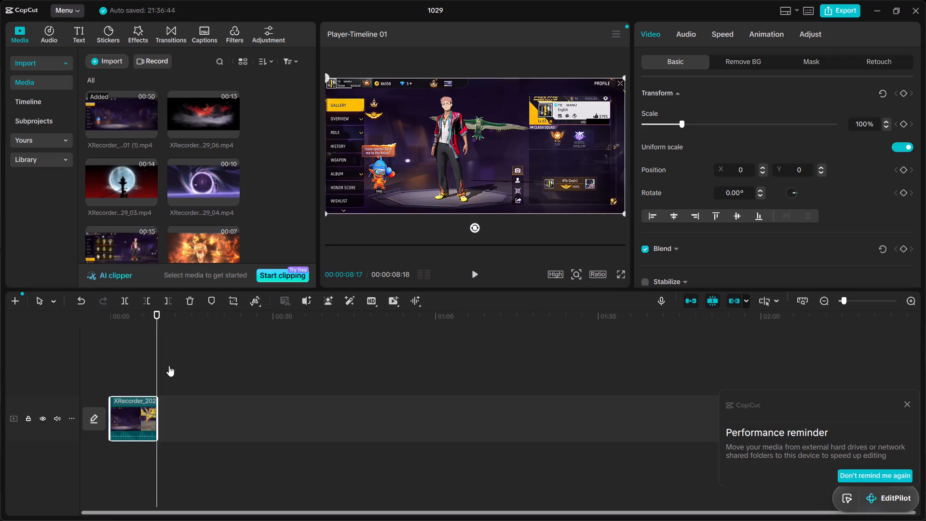
{"action": "left_click_drag", "start_coordinate": [156, 358], "coordinate": [134, 371]}
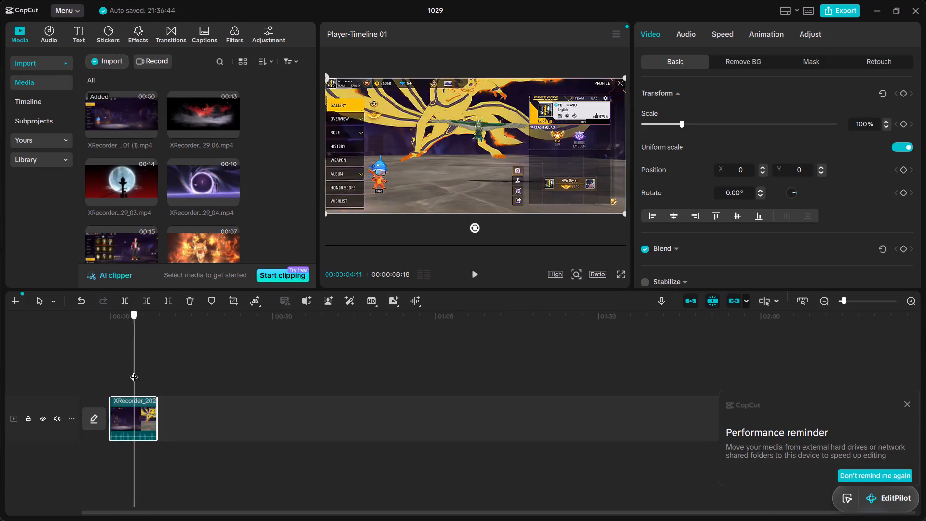
{"action": "left_click_drag", "start_coordinate": [134, 371], "coordinate": [94, 405]}
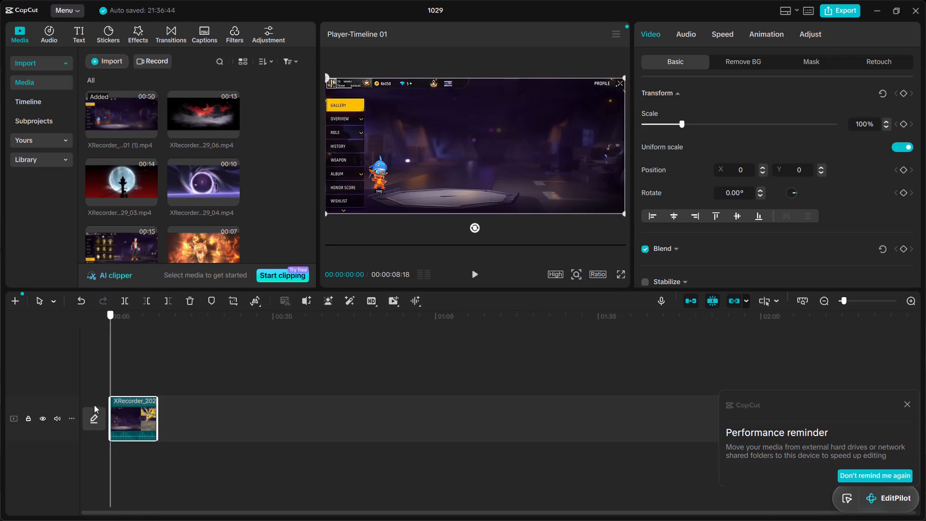
{"action": "left_click_drag", "start_coordinate": [94, 405], "coordinate": [97, 402]}
{"action": "left_click", "coordinate": [135, 415]}
{"action": "left_click", "coordinate": [721, 39]}
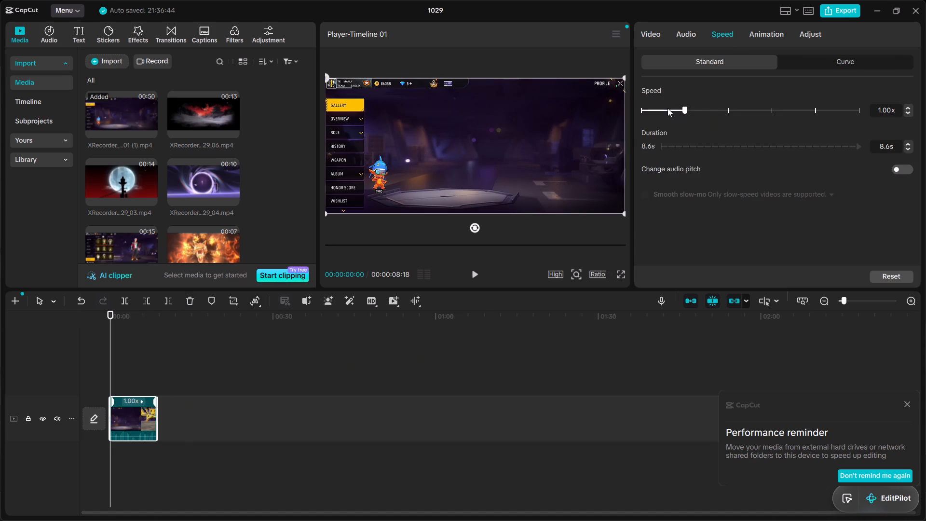
{"action": "double_click", "coordinate": [667, 107]}
{"action": "left_click", "coordinate": [659, 109]}
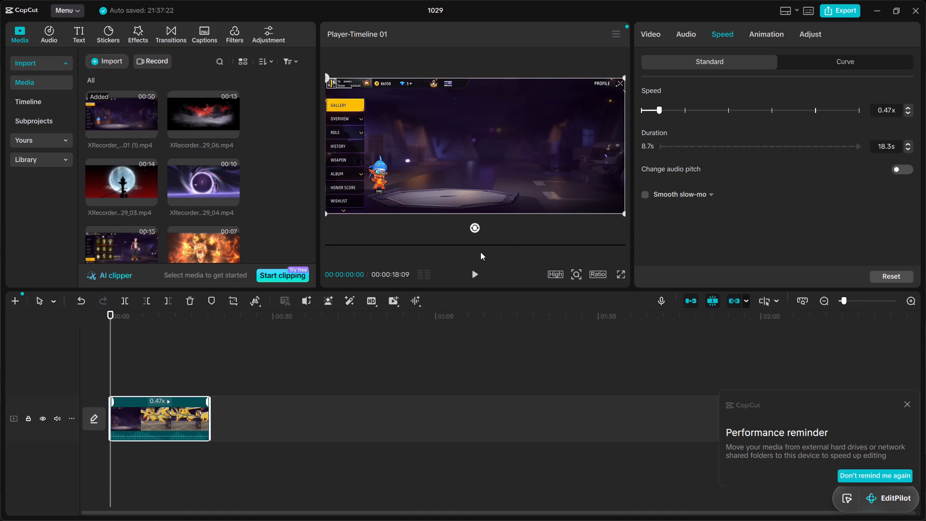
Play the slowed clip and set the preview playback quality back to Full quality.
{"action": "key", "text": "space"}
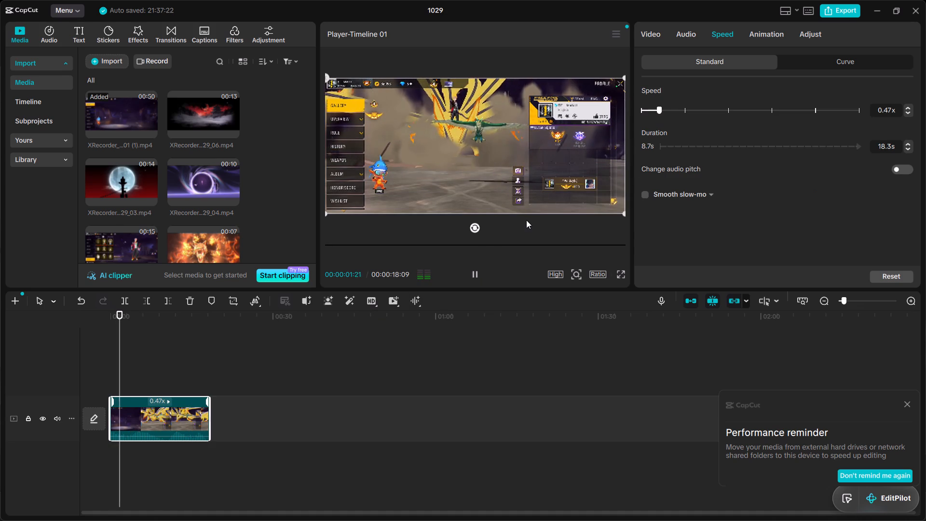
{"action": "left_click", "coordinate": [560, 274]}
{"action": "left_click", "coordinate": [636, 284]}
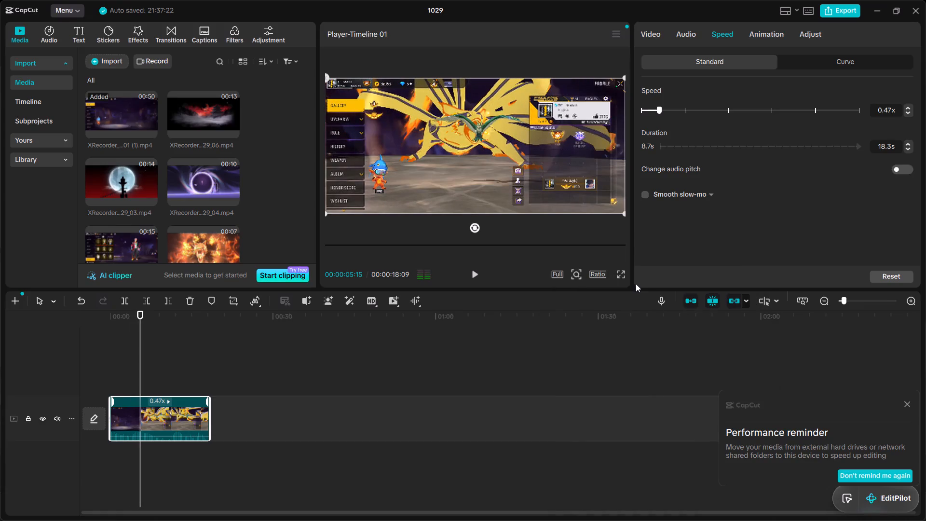
Play the rest of the slowed clip to check its motion.
{"action": "left_click", "coordinate": [473, 269]}
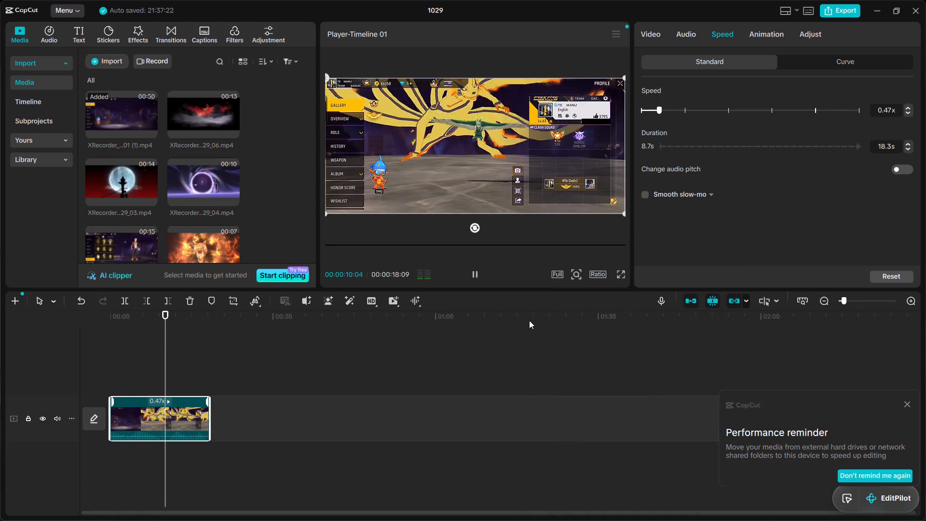
{"action": "left_click", "coordinate": [476, 275]}
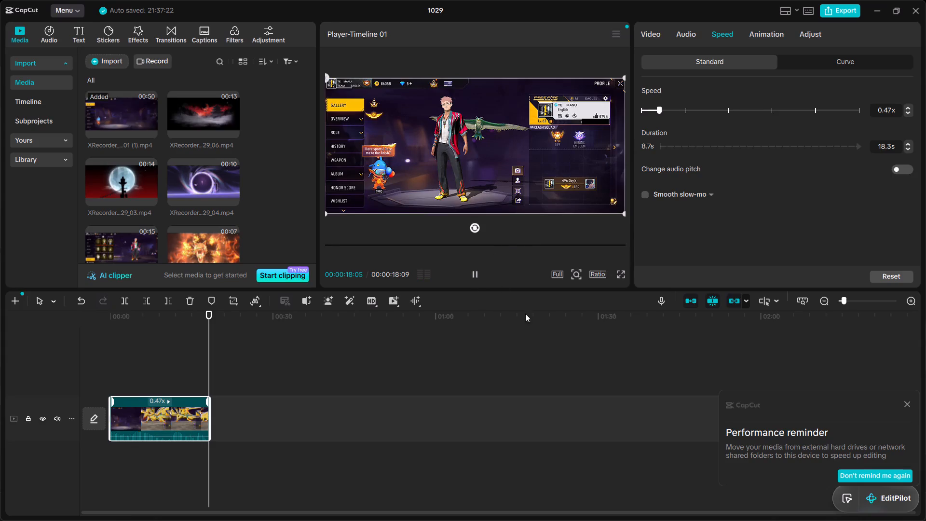
Dismiss the performance reminder.
{"action": "left_click", "coordinate": [906, 403]}
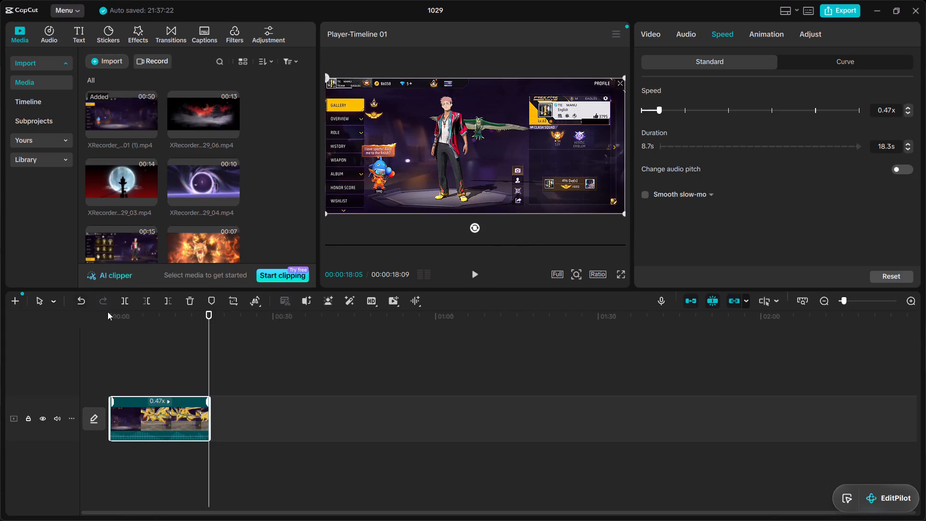
Split the slowed 0.47x clip on the timeline at 00:00:06:07.
{"action": "left_click_drag", "start_coordinate": [209, 350], "coordinate": [157, 360]}
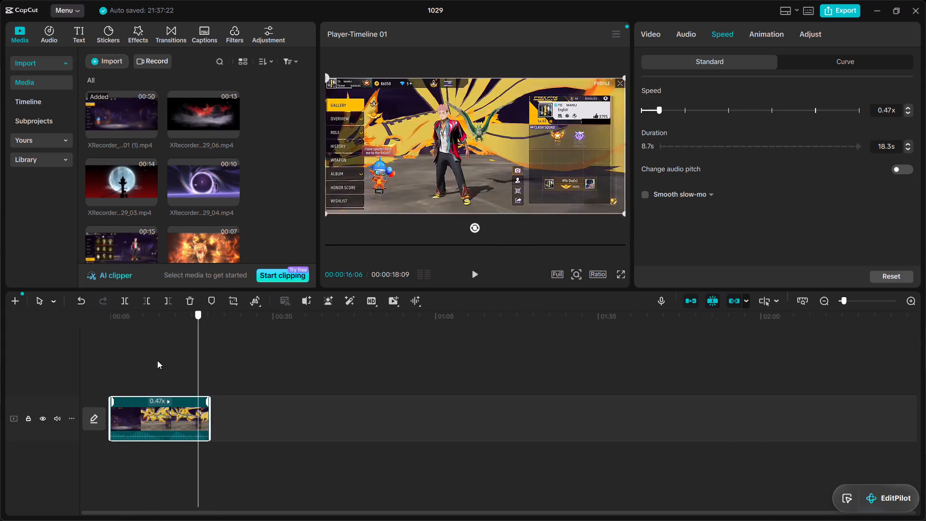
{"action": "left_click_drag", "start_coordinate": [157, 360], "coordinate": [54, 384]}
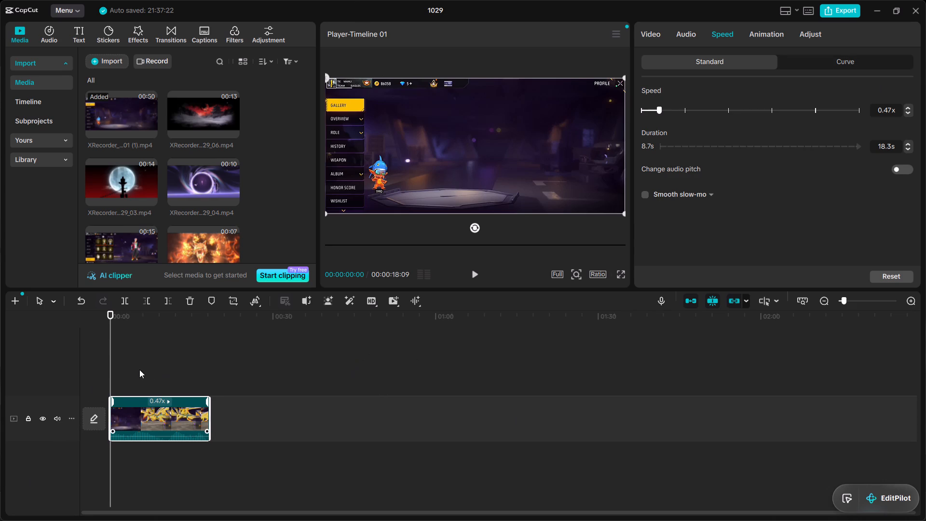
{"action": "left_click_drag", "start_coordinate": [110, 359], "coordinate": [125, 361]}
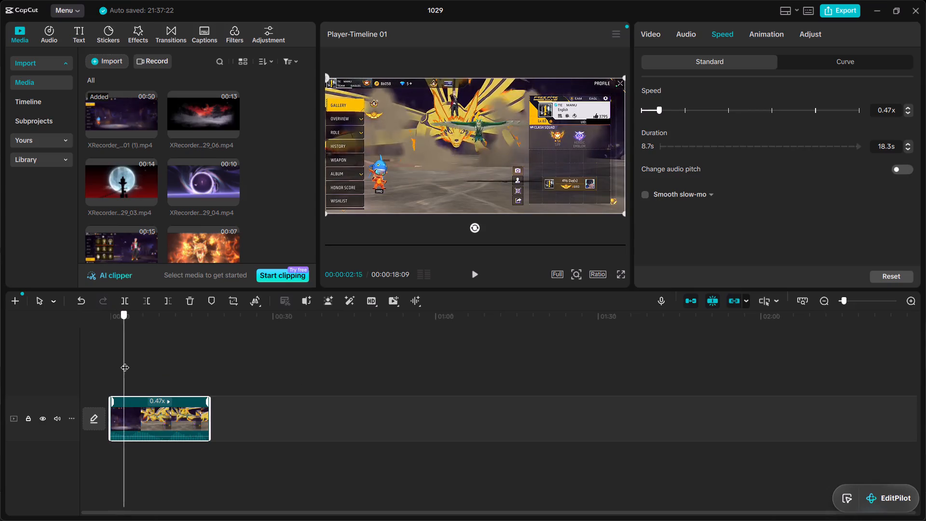
{"action": "left_click_drag", "start_coordinate": [125, 361], "coordinate": [143, 364]}
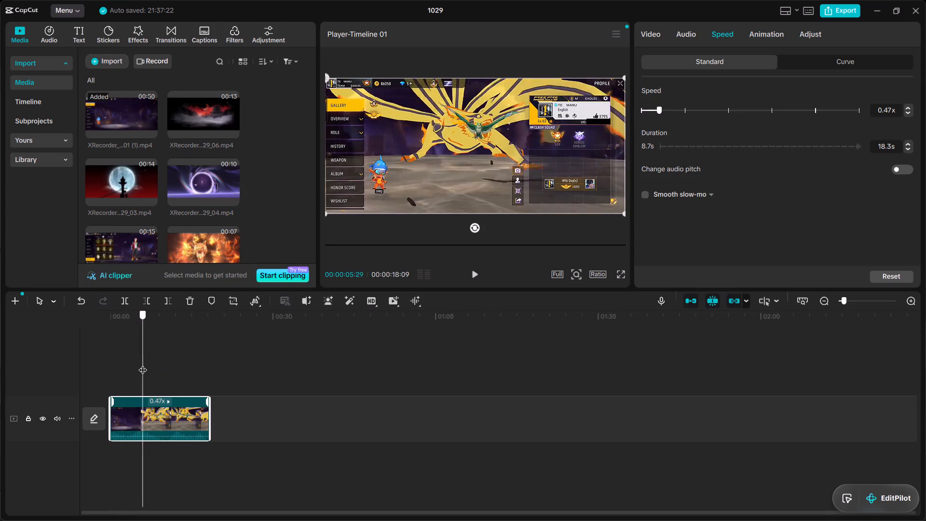
{"action": "left_click_drag", "start_coordinate": [143, 364], "coordinate": [148, 364]}
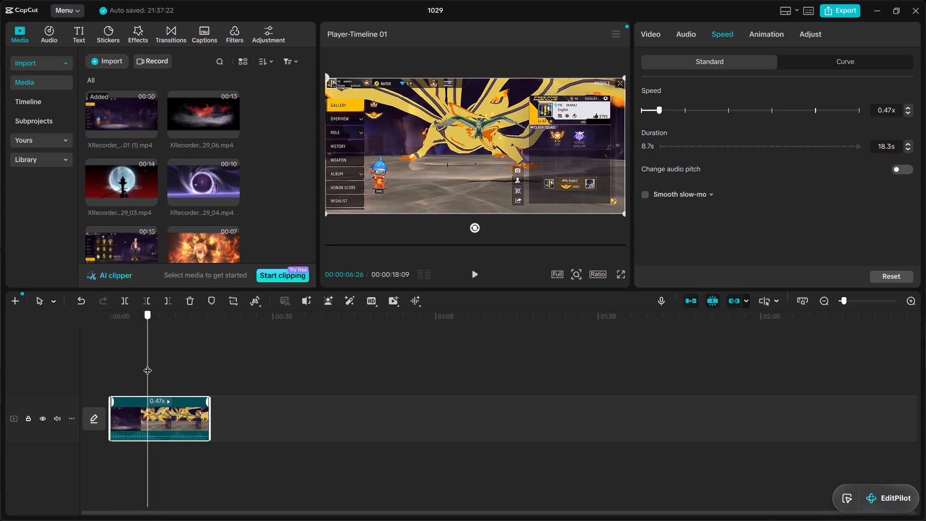
{"action": "left_click_drag", "start_coordinate": [148, 364], "coordinate": [150, 365]}
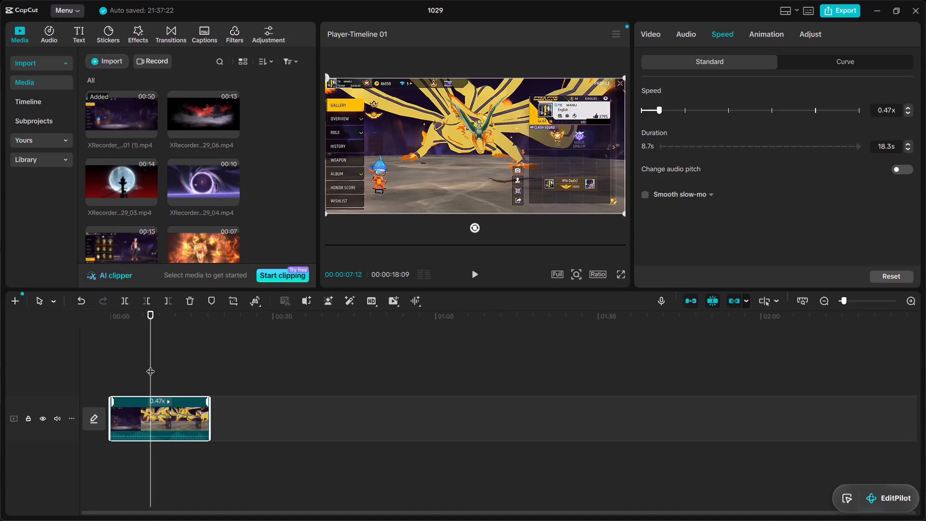
{"action": "left_click_drag", "start_coordinate": [150, 365], "coordinate": [149, 364]}
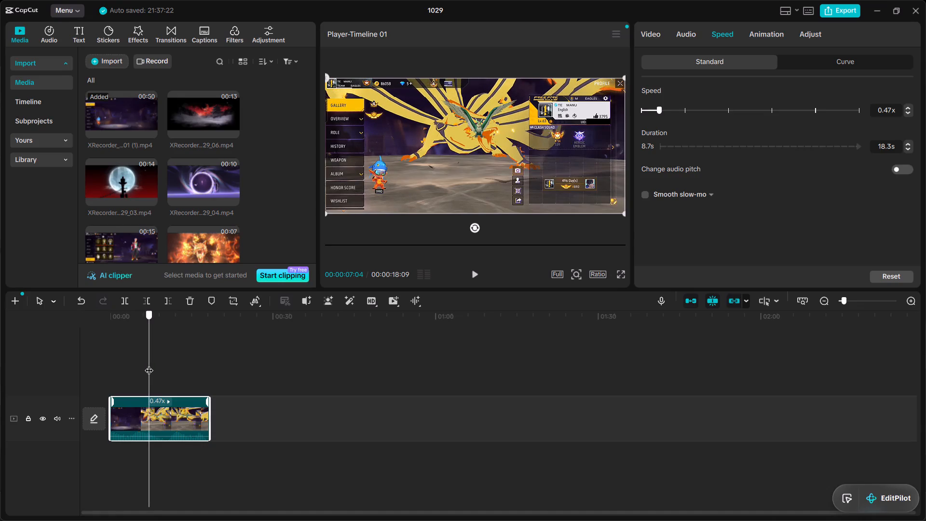
{"action": "left_click_drag", "start_coordinate": [149, 364], "coordinate": [149, 360]}
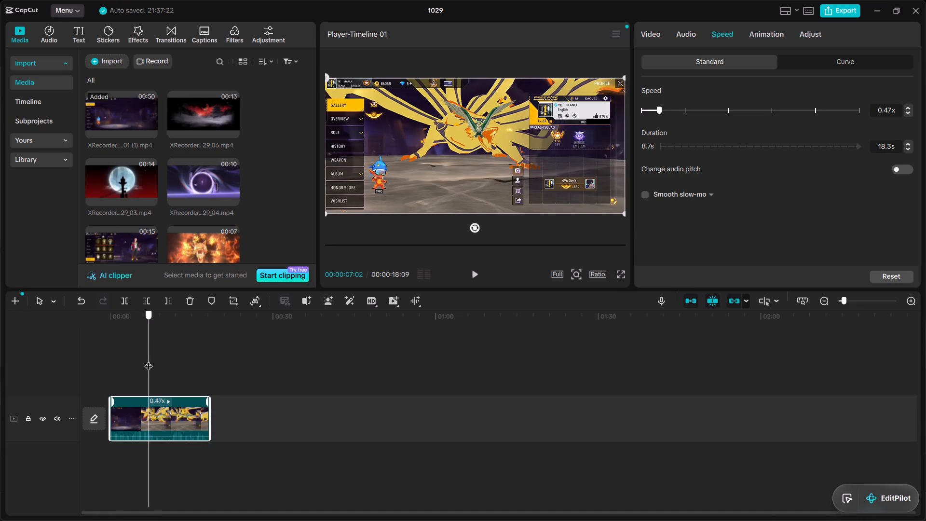
{"action": "left_click_drag", "start_coordinate": [149, 360], "coordinate": [148, 359]}
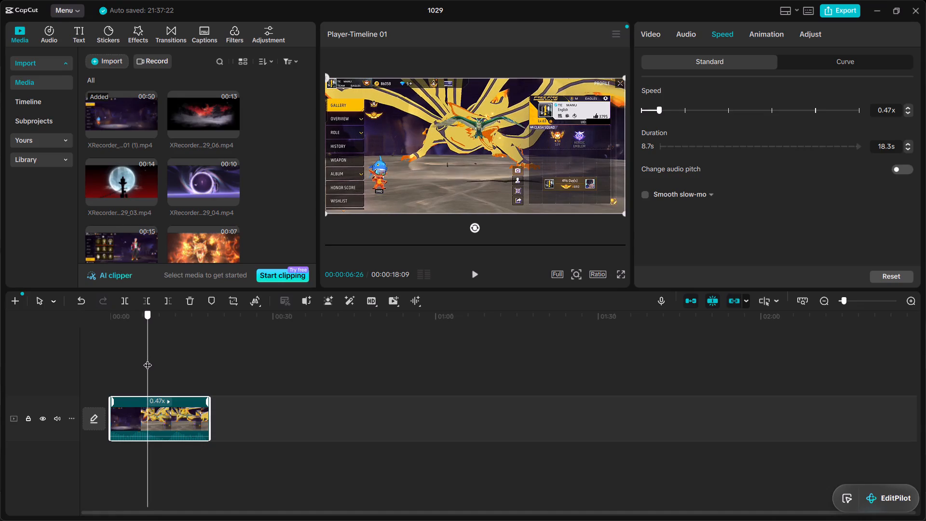
{"action": "left_click_drag", "start_coordinate": [148, 359], "coordinate": [145, 359]}
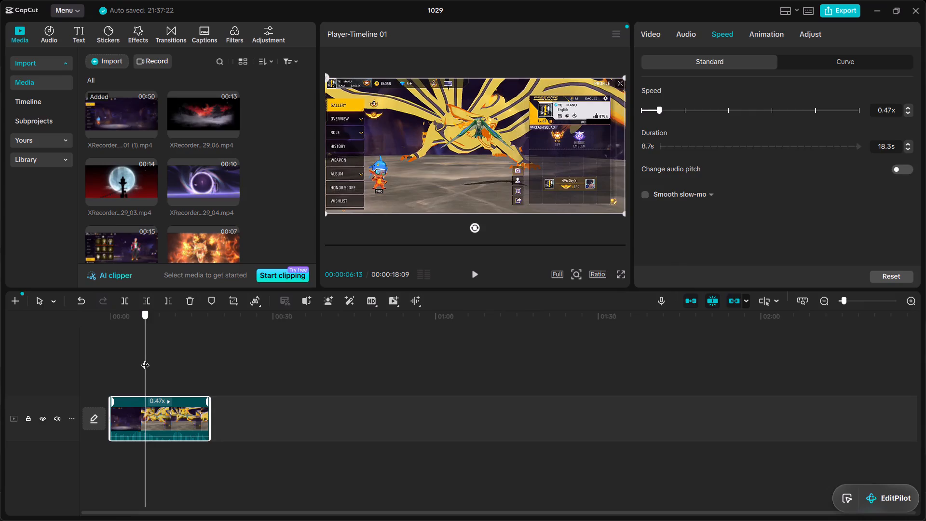
{"action": "left_click_drag", "start_coordinate": [145, 359], "coordinate": [144, 358]}
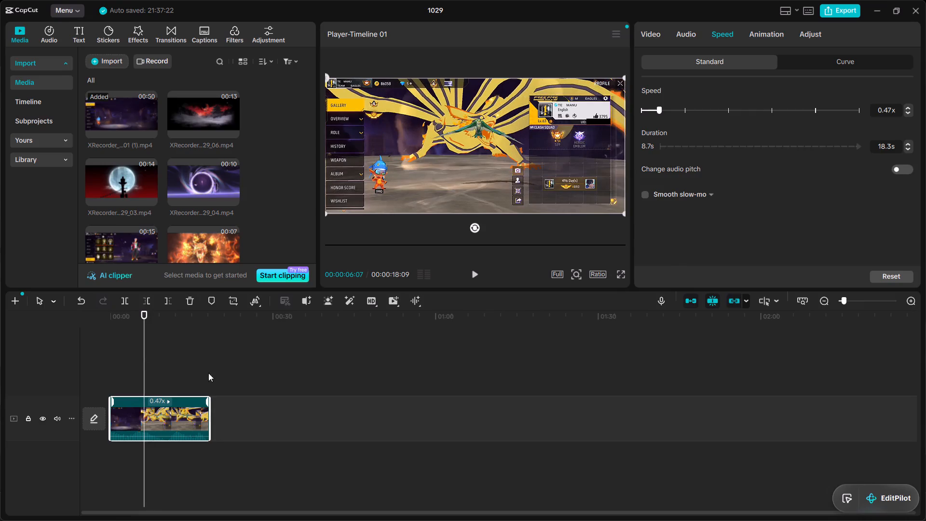
{"action": "key", "text": "ctrl+b"}
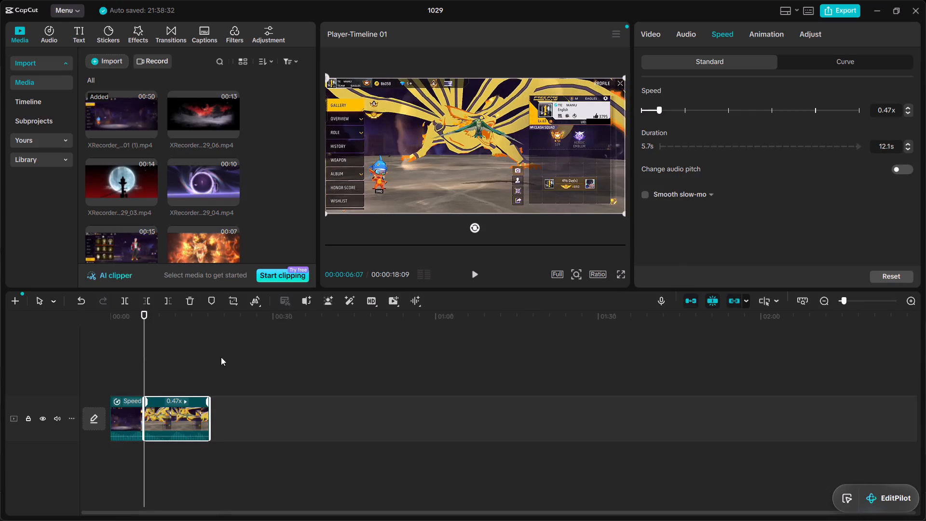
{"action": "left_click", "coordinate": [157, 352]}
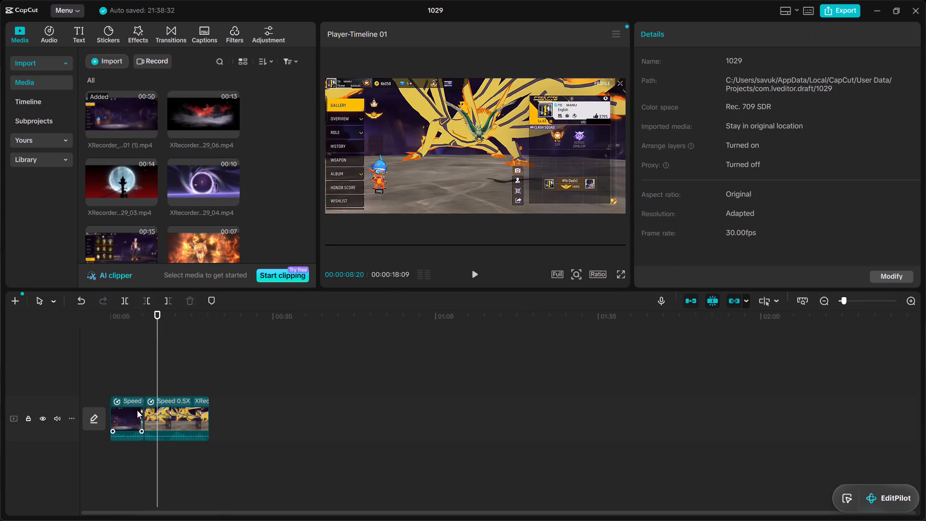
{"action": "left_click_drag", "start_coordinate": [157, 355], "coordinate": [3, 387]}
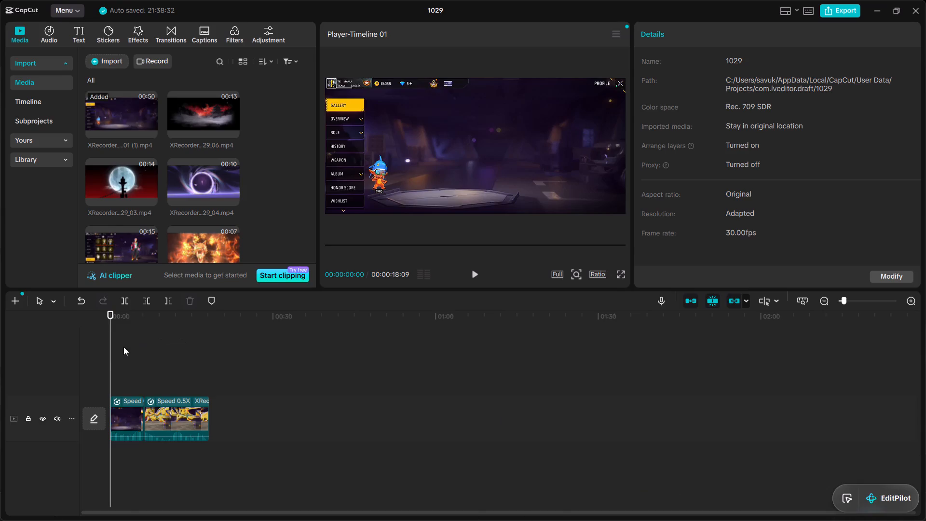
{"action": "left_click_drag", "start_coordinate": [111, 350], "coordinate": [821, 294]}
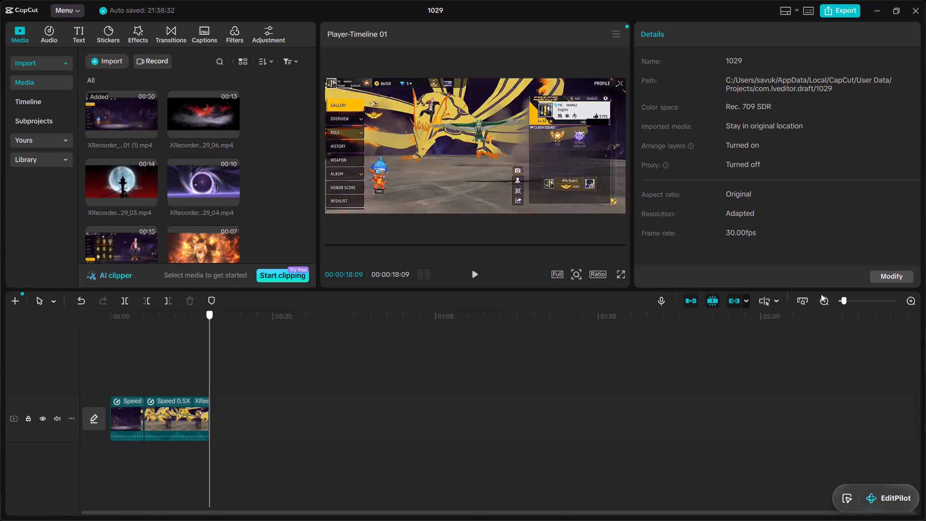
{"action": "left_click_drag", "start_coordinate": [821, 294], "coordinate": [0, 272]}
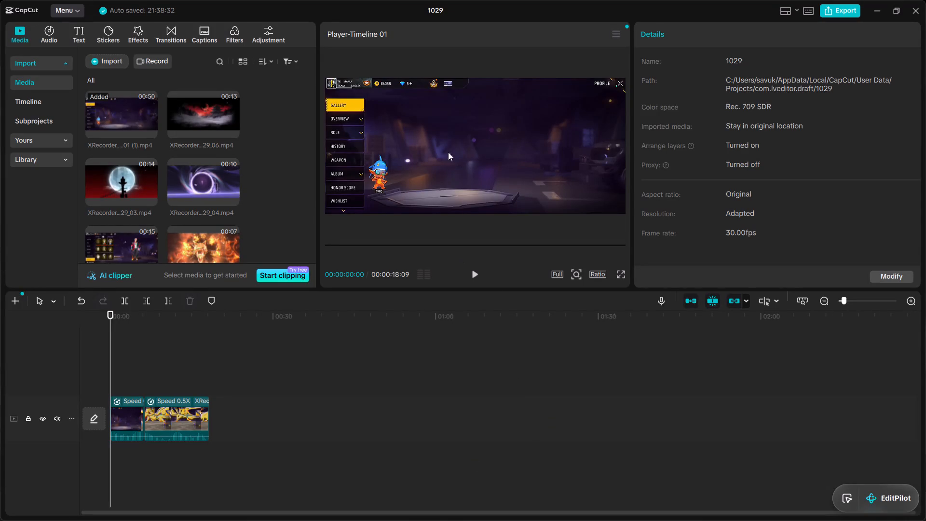
Append the 7-second fire recording and the purple portal recording ending in 29_04.mp4 to the main track.
{"action": "left_click", "coordinate": [119, 186]}
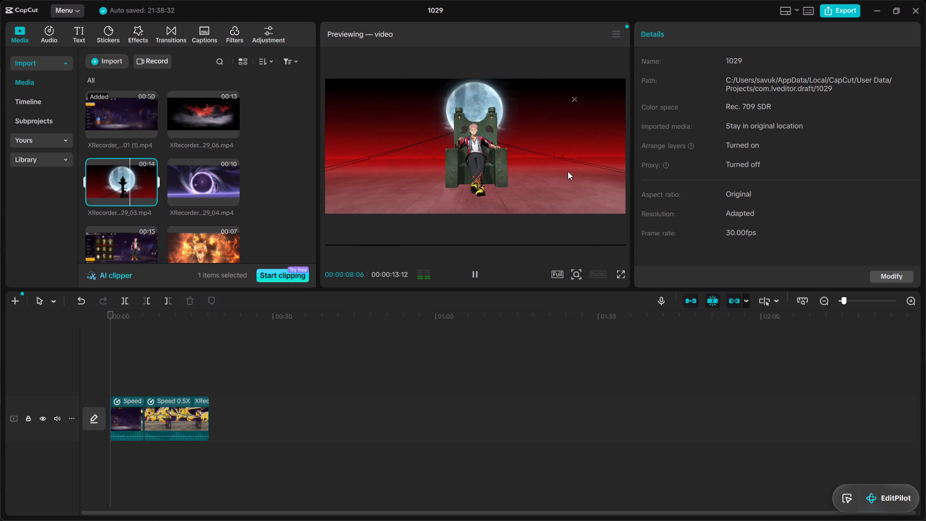
{"action": "left_click", "coordinate": [197, 182]}
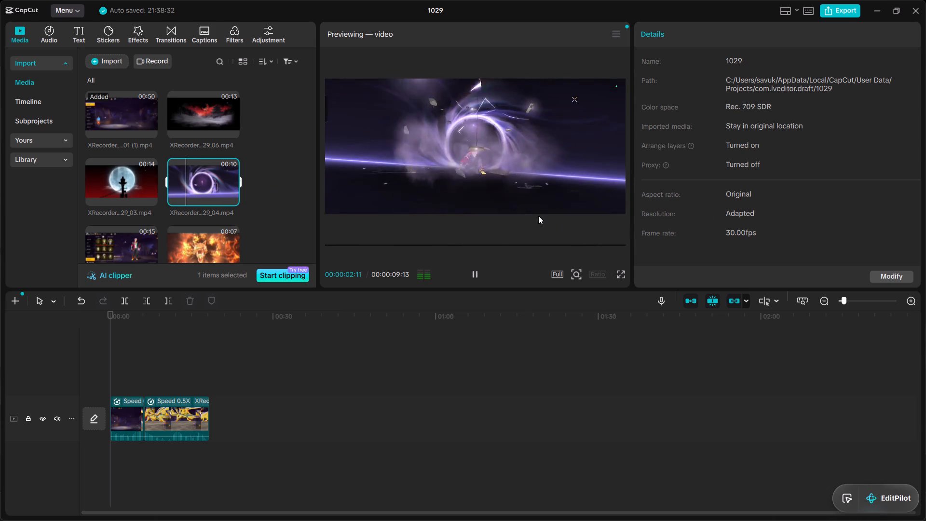
{"action": "left_click", "coordinate": [200, 252]}
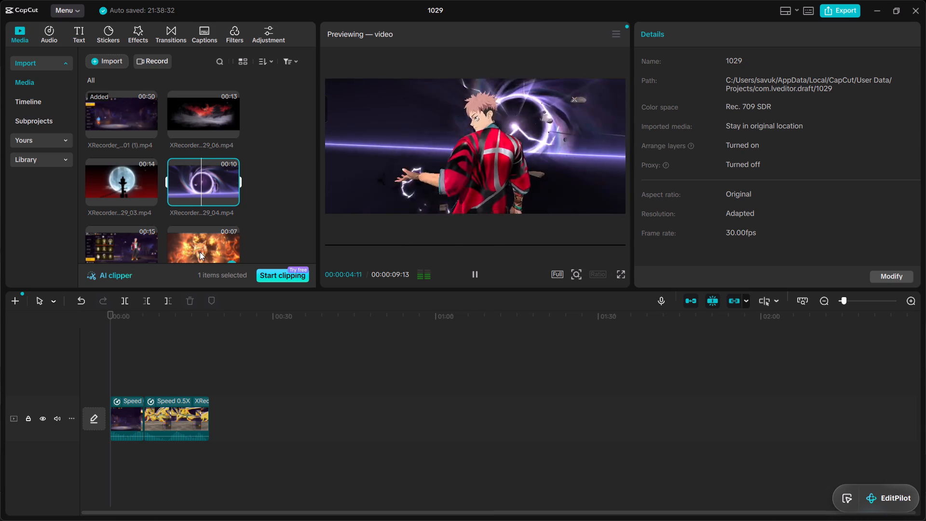
{"action": "left_click_drag", "start_coordinate": [200, 252], "coordinate": [217, 323]}
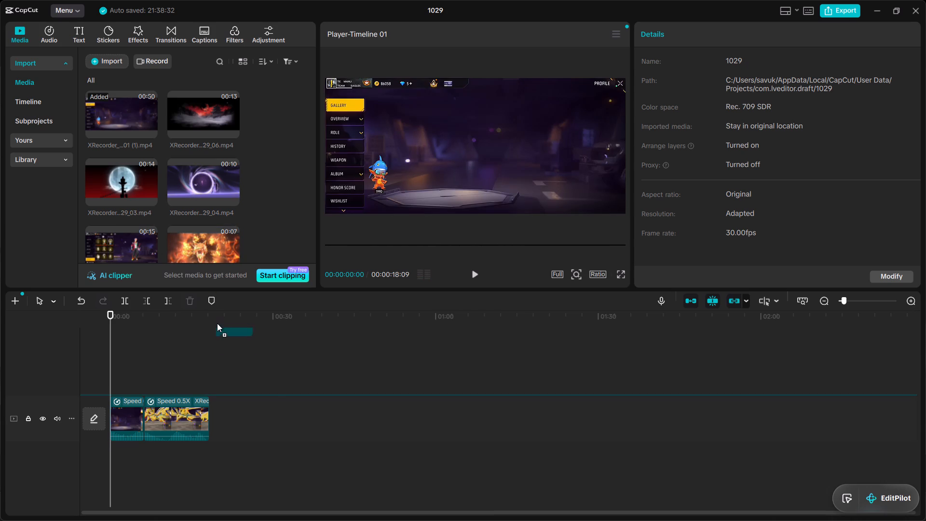
{"action": "left_click_drag", "start_coordinate": [217, 323], "coordinate": [240, 419]}
{"action": "left_click", "coordinate": [240, 419]}
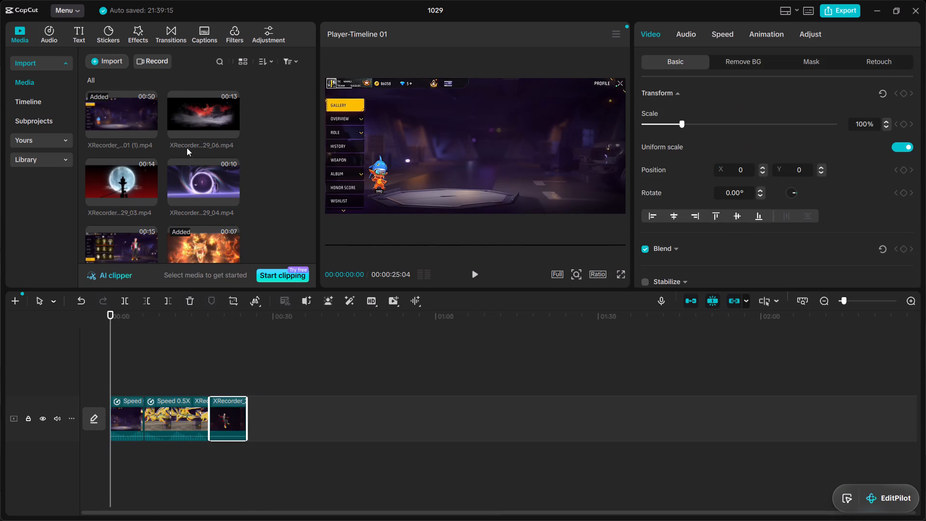
{"action": "left_click_drag", "start_coordinate": [194, 183], "coordinate": [274, 425]}
Play the assembled clips from the start of the timeline and return the playhead to the beginning.
{"action": "key", "text": "space"}
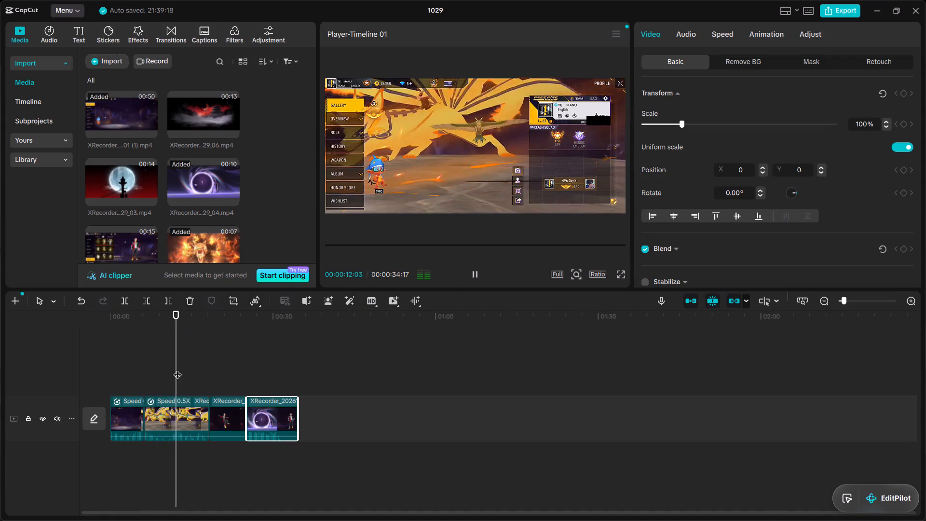
{"action": "left_click_drag", "start_coordinate": [177, 369], "coordinate": [54, 402]}
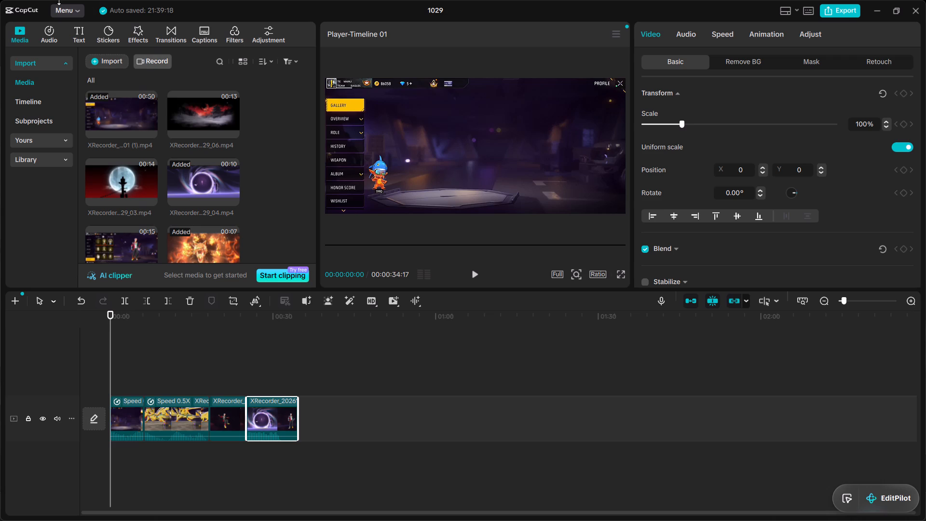
Extract the audio from the video file "WhatsApp Video 2026-10-29 at 9.33.08 PM" in the free-fire-edit folder.
{"action": "left_click", "coordinate": [51, 32]}
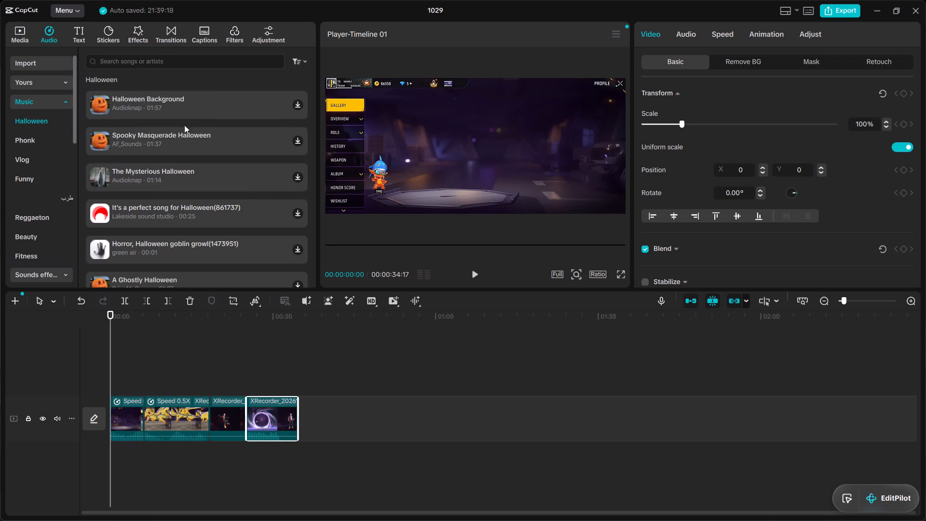
{"action": "left_click", "coordinate": [32, 64]}
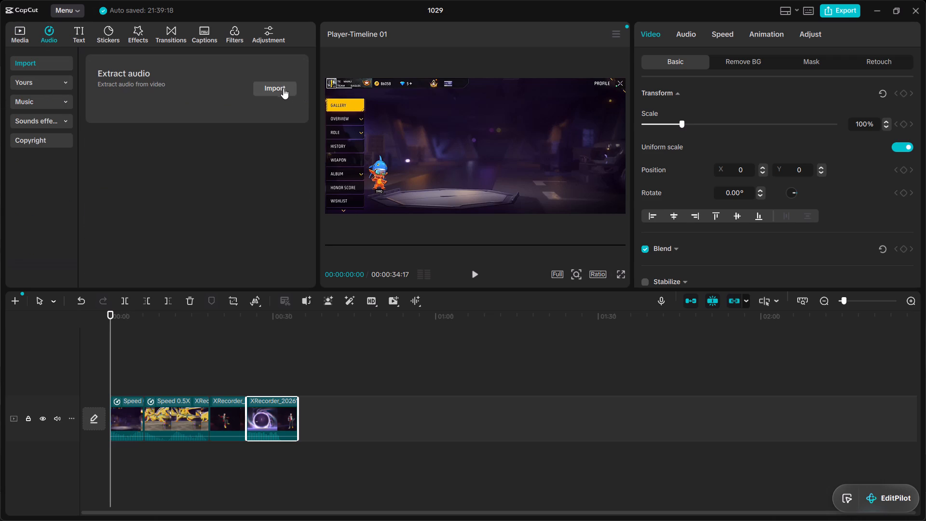
{"action": "left_click", "coordinate": [281, 87]}
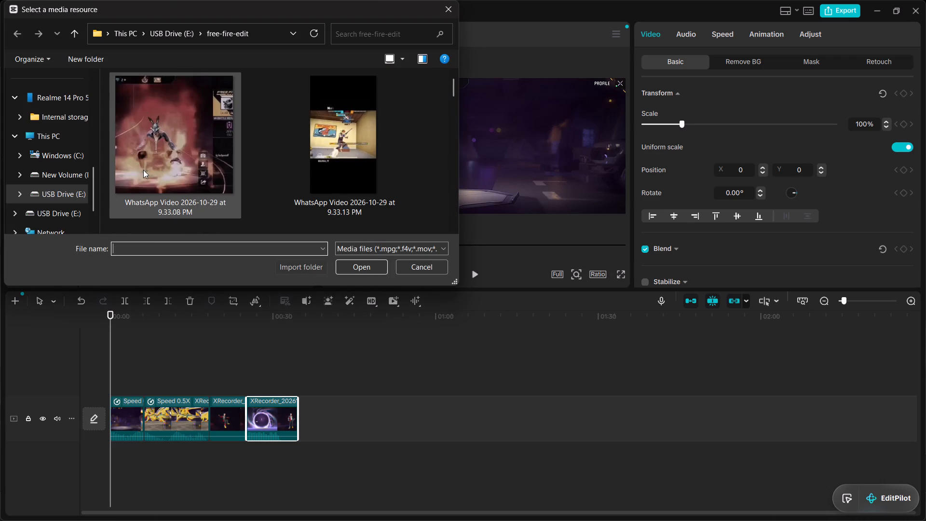
{"action": "left_click", "coordinate": [173, 133]}
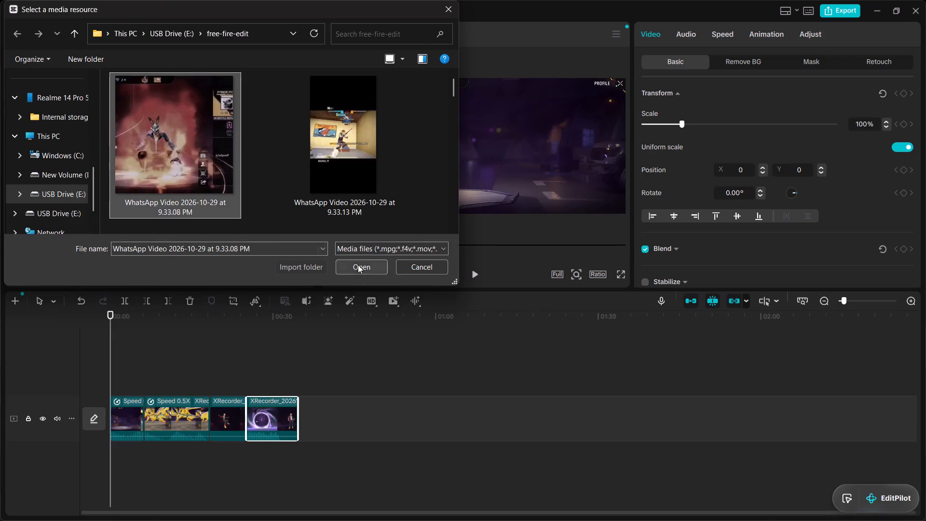
{"action": "left_click", "coordinate": [358, 265]}
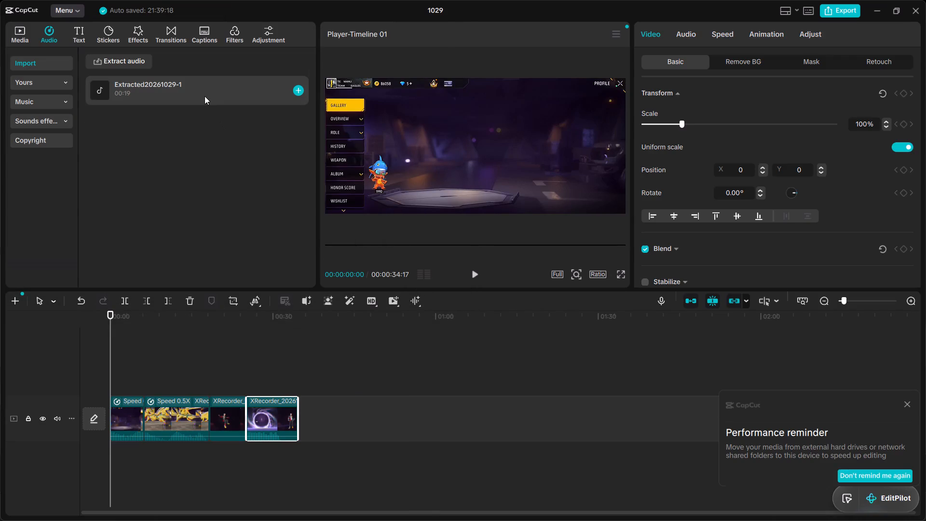
Place the extracted 19-second audio on a track below the video clips, starting at 00:00.
{"action": "left_click_drag", "start_coordinate": [204, 94], "coordinate": [121, 469]}
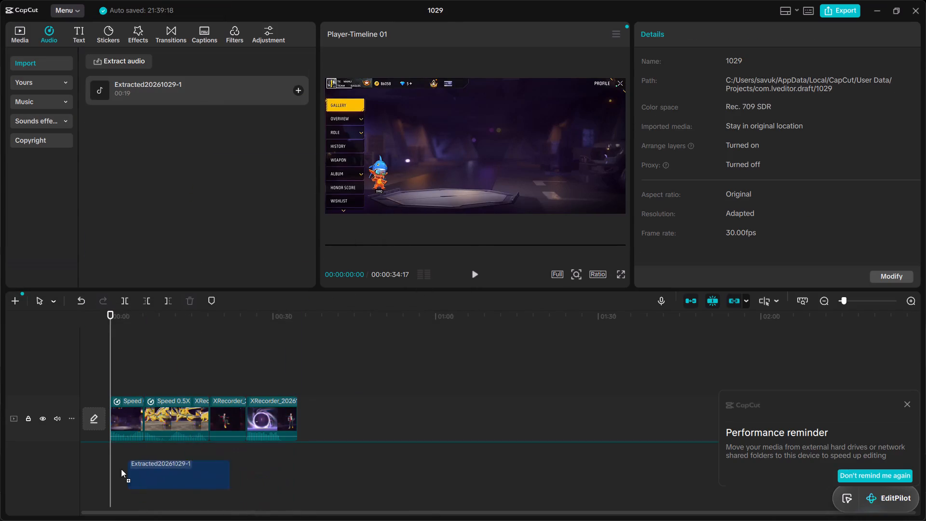
{"action": "left_click_drag", "start_coordinate": [121, 469], "coordinate": [110, 456]}
Play the opening clips with the added audio to check how they match, stopping in the yellow dragon clip.
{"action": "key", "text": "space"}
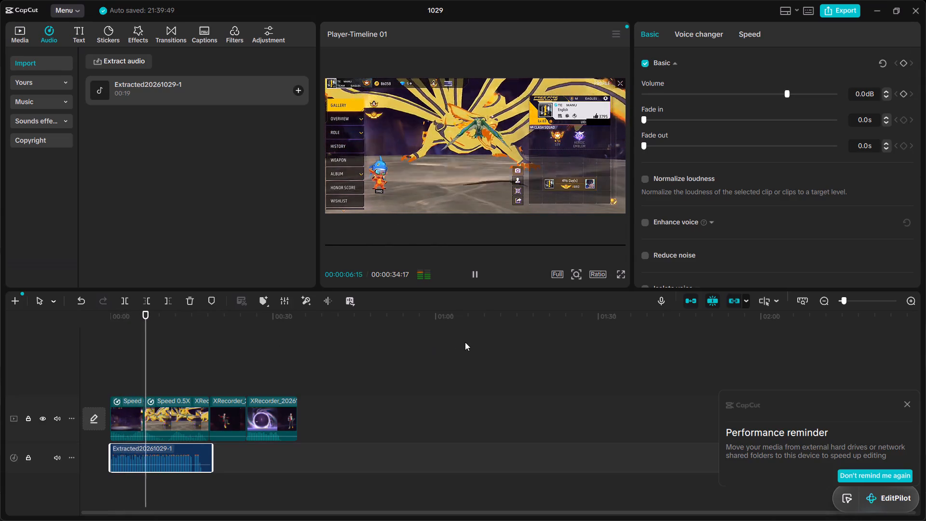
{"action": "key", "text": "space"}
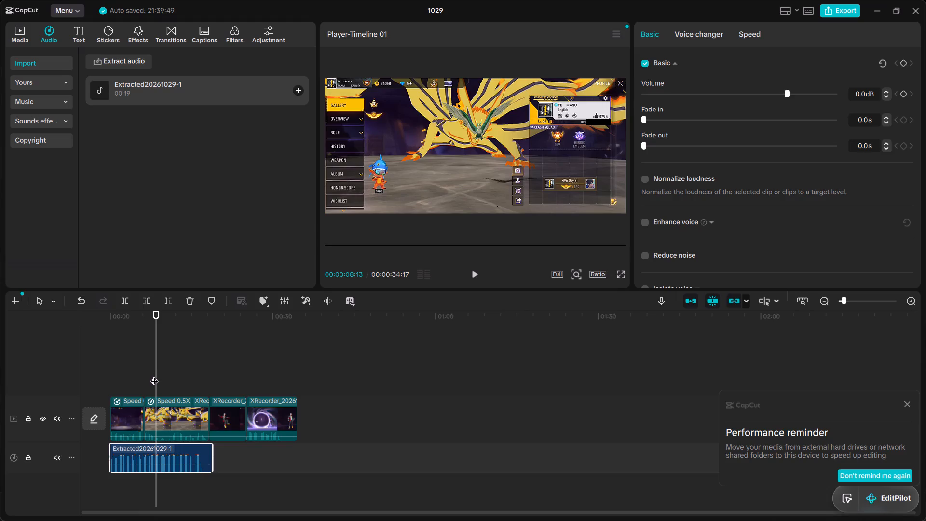
Delete the second part of the split slowed clip, showing the yellow dragon, from the main track.
{"action": "left_click", "coordinate": [173, 404]}
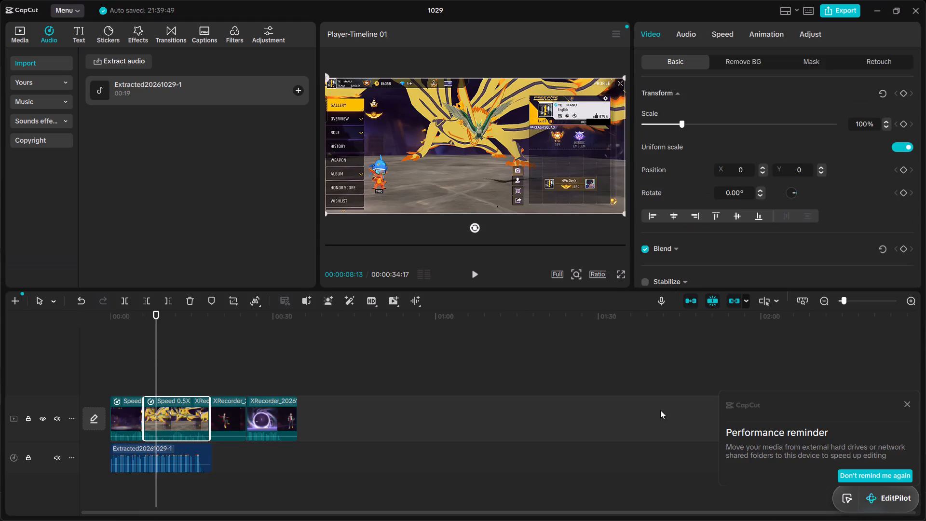
{"action": "key", "text": "Delete"}
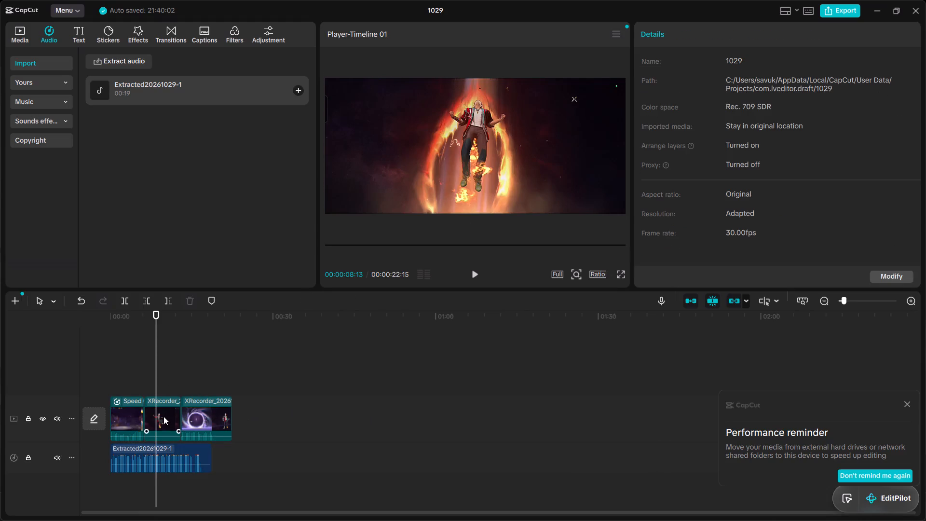
Split the fire clip at 00:00:07:10 and delete its remaining part.
{"action": "left_click", "coordinate": [163, 415]}
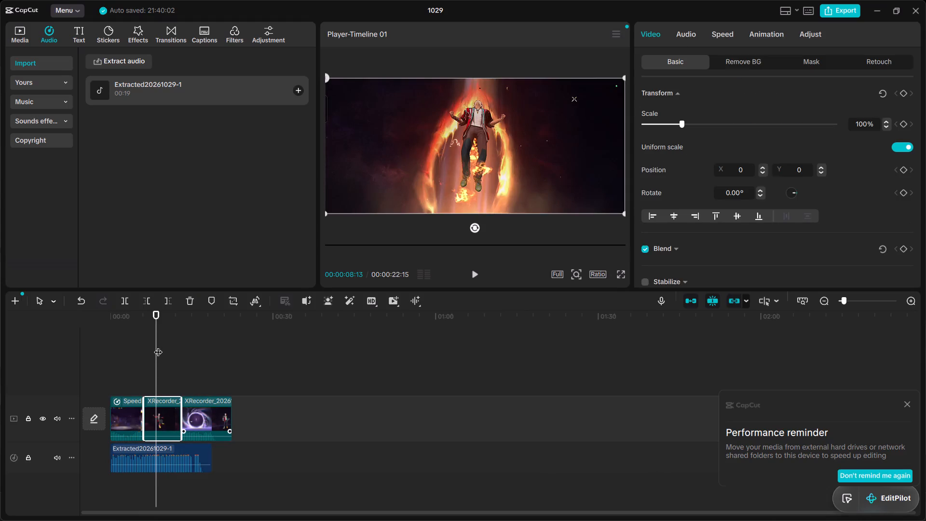
{"action": "left_click_drag", "start_coordinate": [157, 346], "coordinate": [84, 351]}
{"action": "key", "text": "space"}
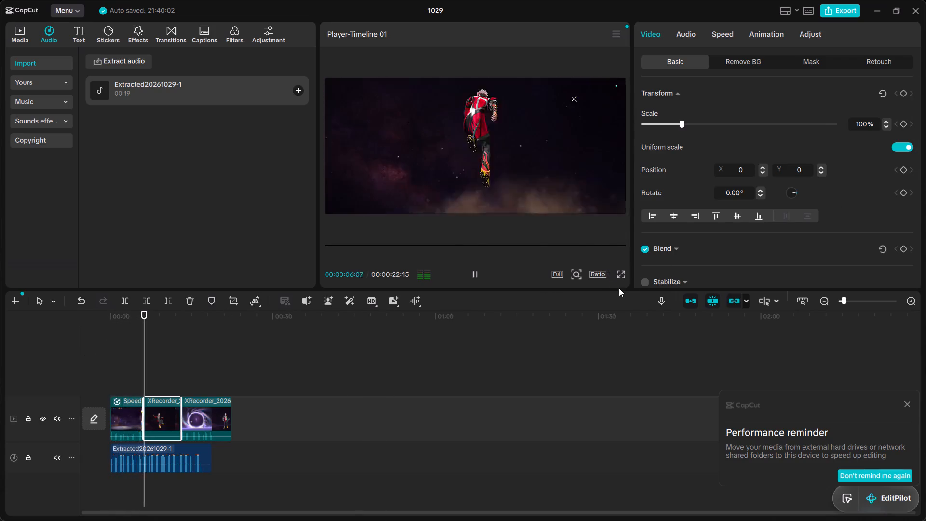
{"action": "key", "text": "space"}
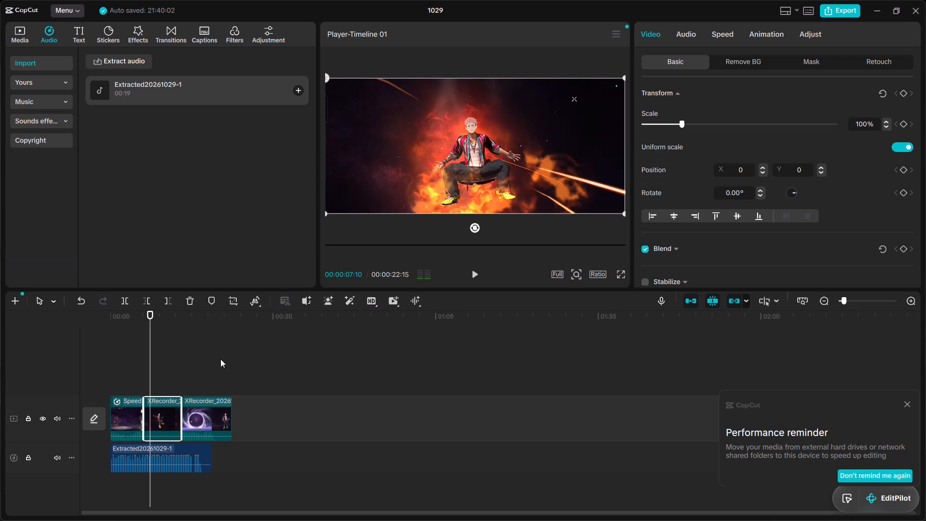
{"action": "key", "text": "ctrl+b"}
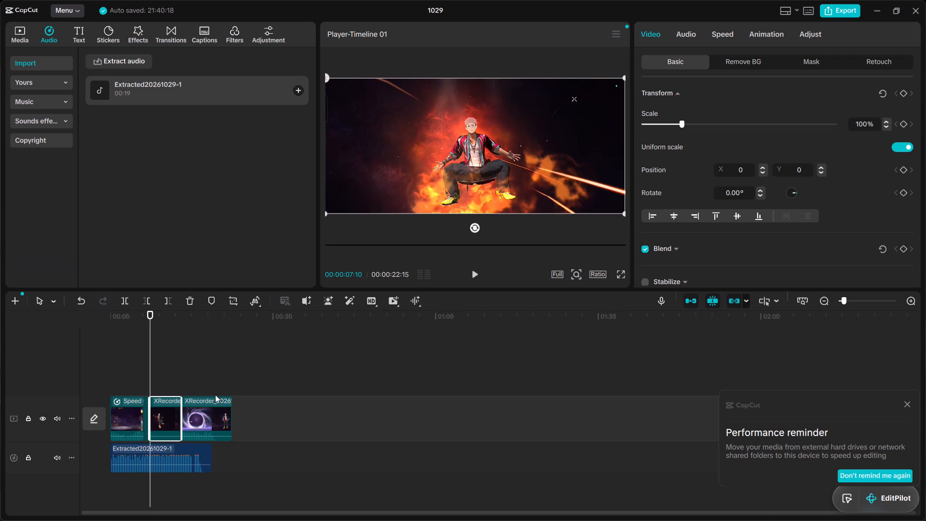
{"action": "key", "text": "Delete"}
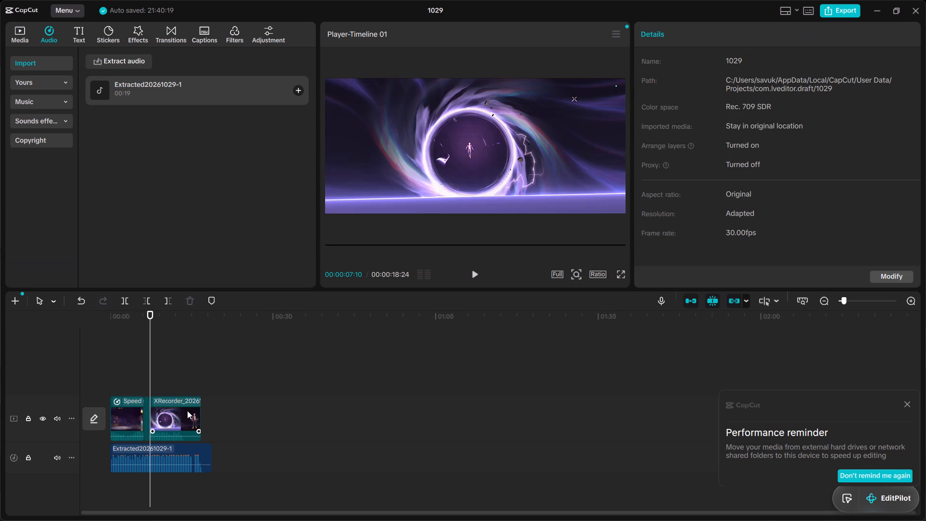
Split the purple portal clip at 00:00:08:27 and delete its remaining part.
{"action": "key", "text": "space"}
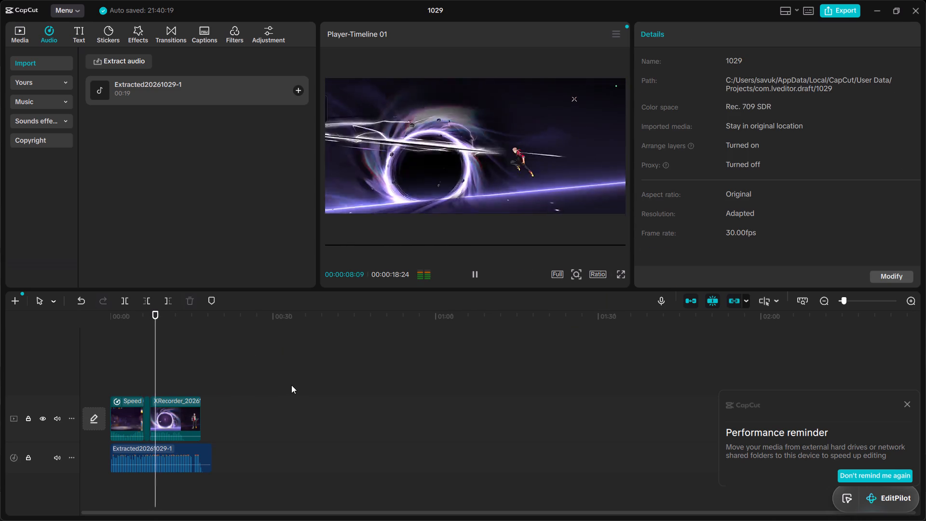
{"action": "key", "text": "space"}
{"action": "key", "text": "ctrl+b"}
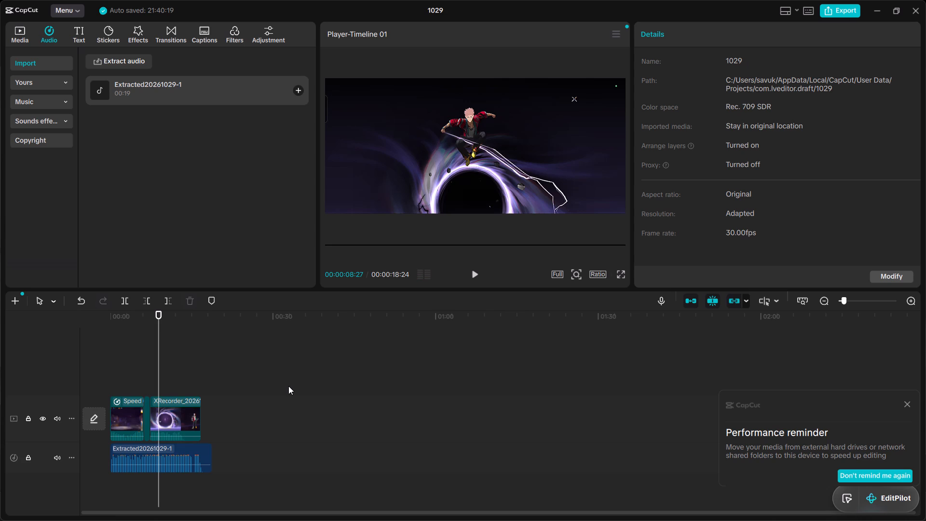
{"action": "left_click", "coordinate": [181, 419]}
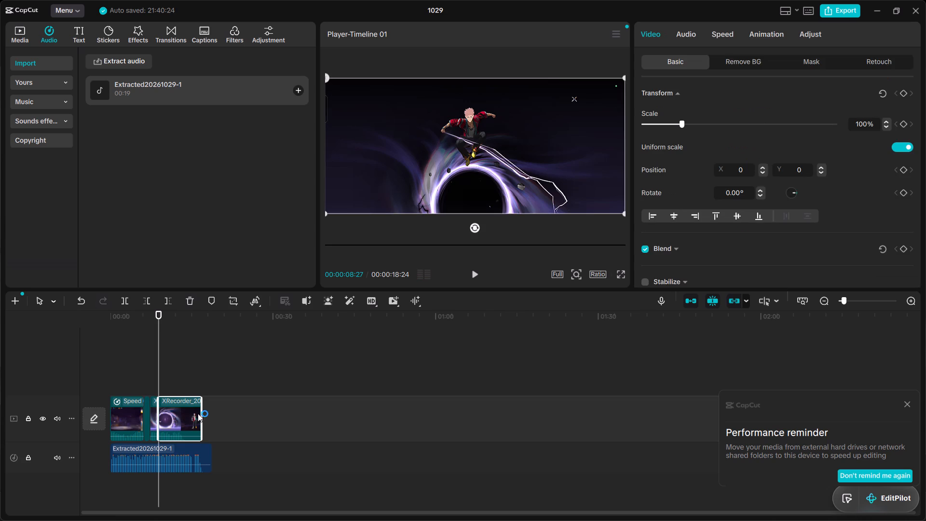
{"action": "key", "text": "Delete"}
Add the red and black recording ending in 29_06 to the end of the main track, after the purple portal clip.
{"action": "left_click", "coordinate": [25, 34]}
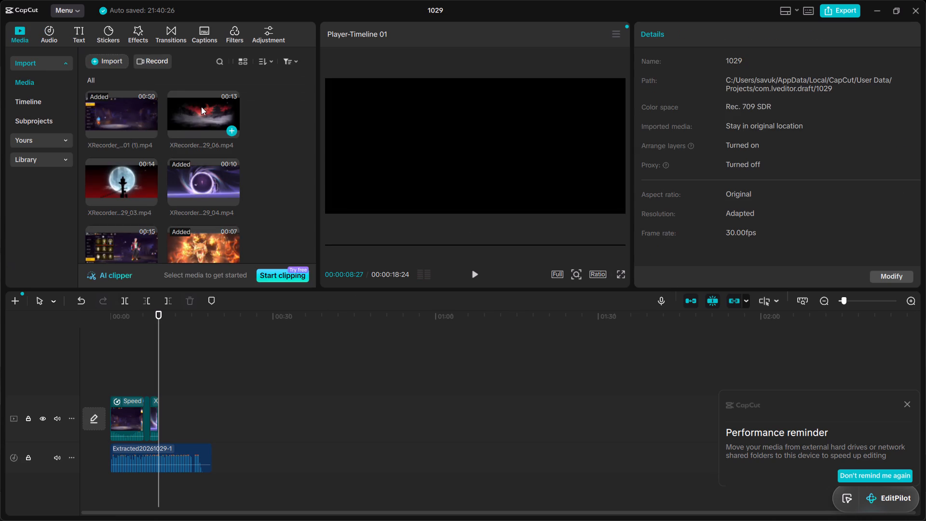
{"action": "left_click_drag", "start_coordinate": [198, 109], "coordinate": [177, 253]}
{"action": "left_click_drag", "start_coordinate": [177, 253], "coordinate": [169, 419]}
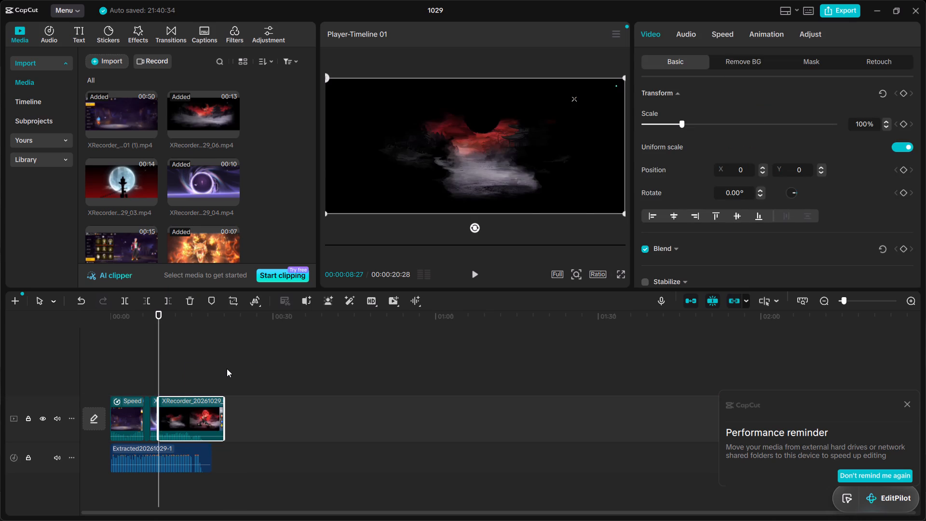
Split the red moon clip at 00:00:14:23 and 00:00:11:26, and delete its first and last parts to keep only the middle.
{"action": "key", "text": "space"}
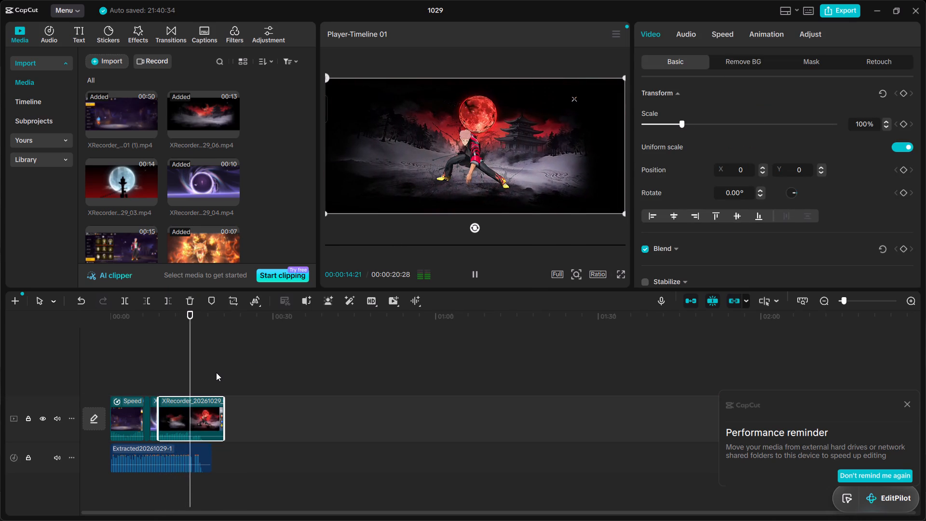
{"action": "key", "text": "ctrl+b"}
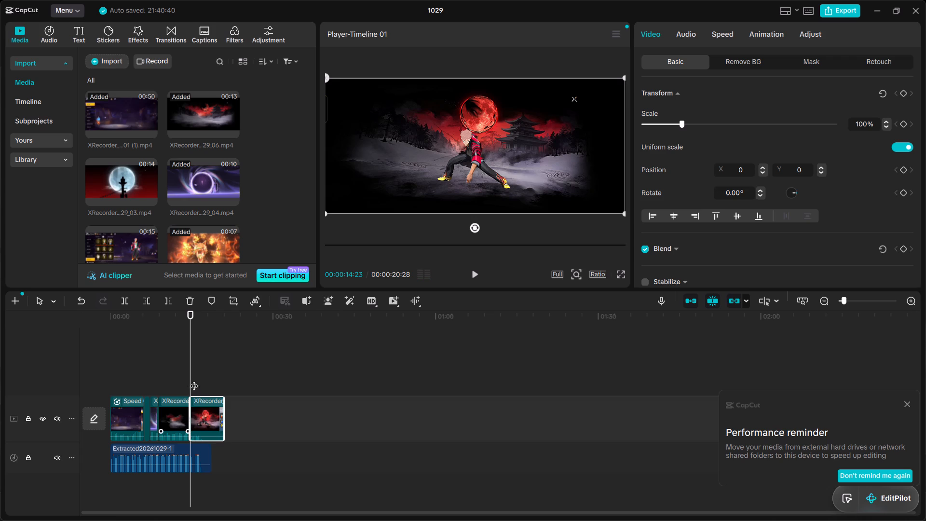
{"action": "left_click_drag", "start_coordinate": [191, 365], "coordinate": [175, 380]}
{"action": "key", "text": "ctrl+b"}
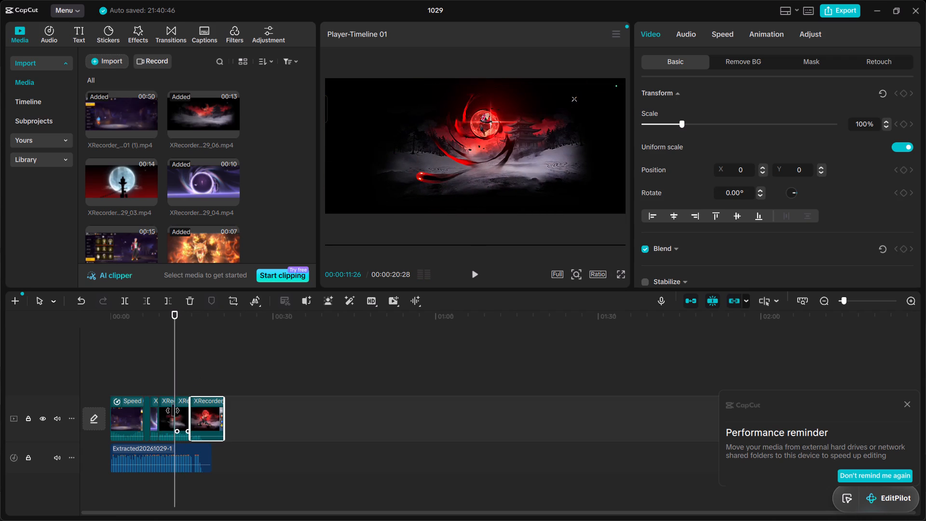
{"action": "left_click", "coordinate": [167, 412]}
{"action": "key", "text": "Delete"}
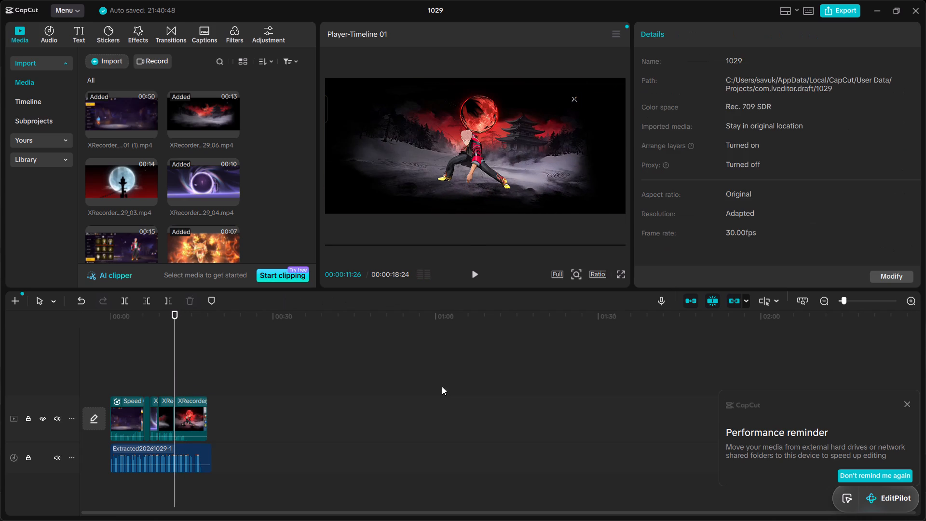
{"action": "left_click", "coordinate": [196, 413]}
{"action": "key", "text": "Delete"}
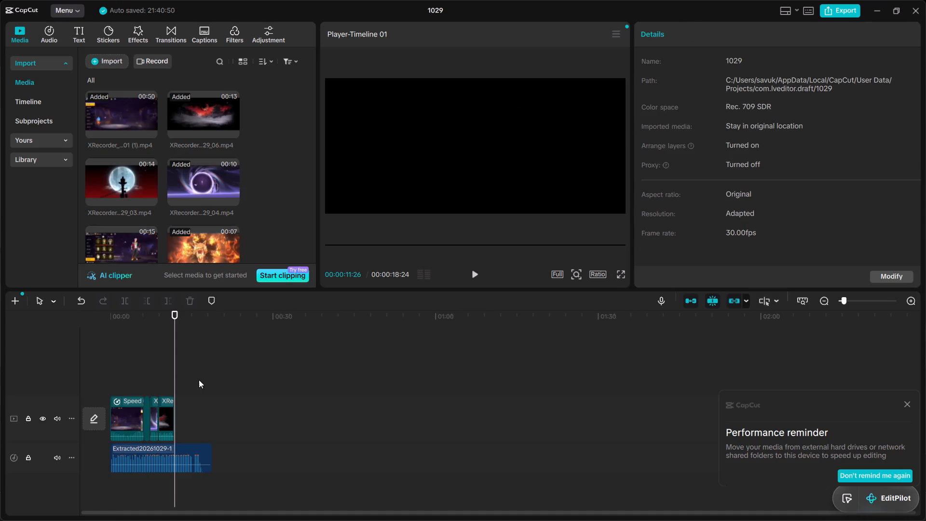
Play the assembled clips from the start of the timeline.
{"action": "left_click_drag", "start_coordinate": [174, 359], "coordinate": [86, 359]}
{"action": "key", "text": "space"}
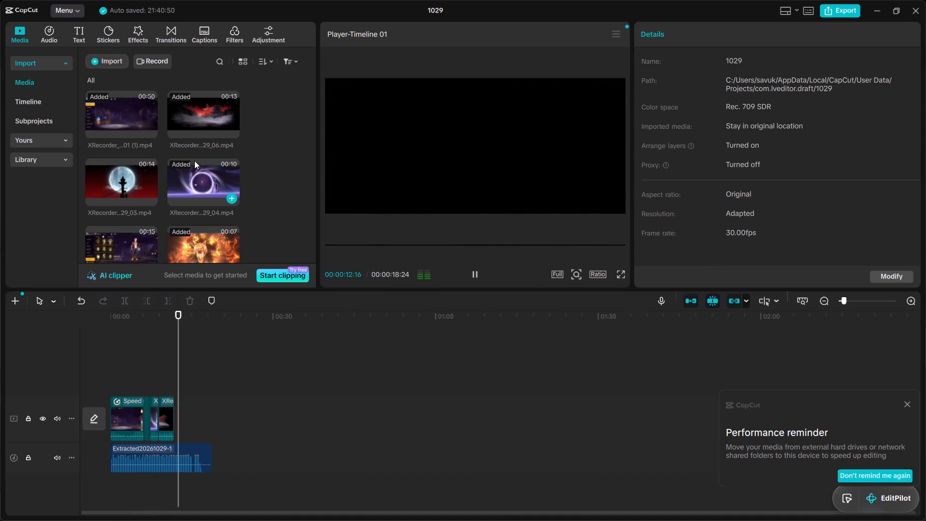
Add the golden-effect recording ending in 29_08 to the end of the main track, after the red moon clip.
{"action": "scroll", "coordinate": [194, 161], "scroll_direction": "down", "scroll_amount": 2}
{"action": "left_click_drag", "start_coordinate": [119, 217], "coordinate": [176, 364]}
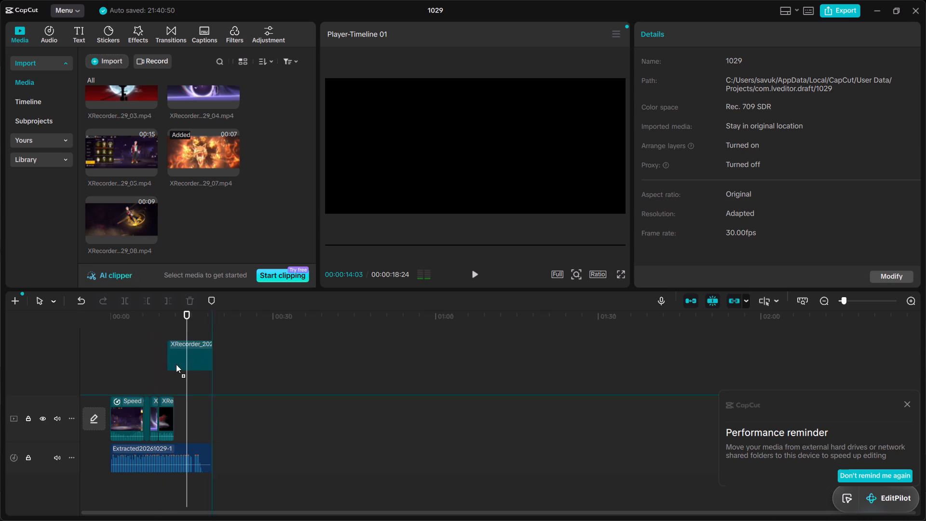
{"action": "left_click_drag", "start_coordinate": [176, 364], "coordinate": [180, 414]}
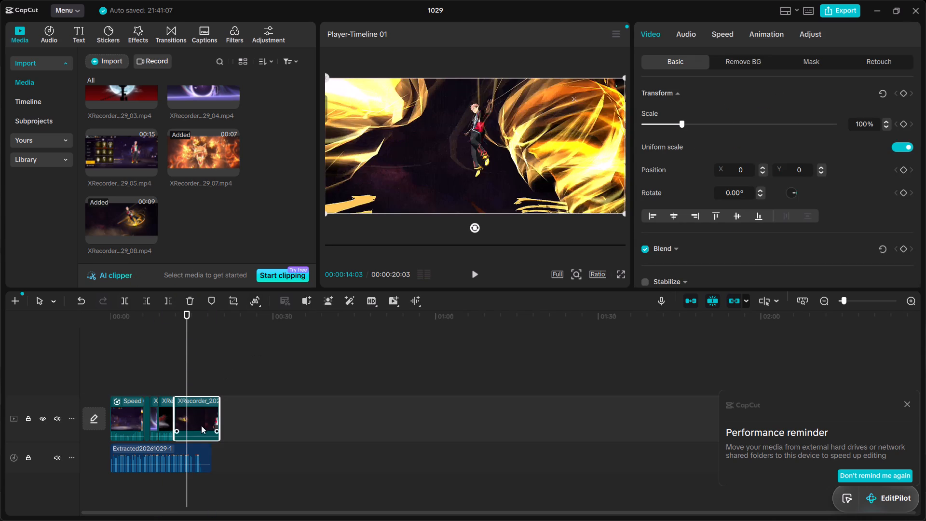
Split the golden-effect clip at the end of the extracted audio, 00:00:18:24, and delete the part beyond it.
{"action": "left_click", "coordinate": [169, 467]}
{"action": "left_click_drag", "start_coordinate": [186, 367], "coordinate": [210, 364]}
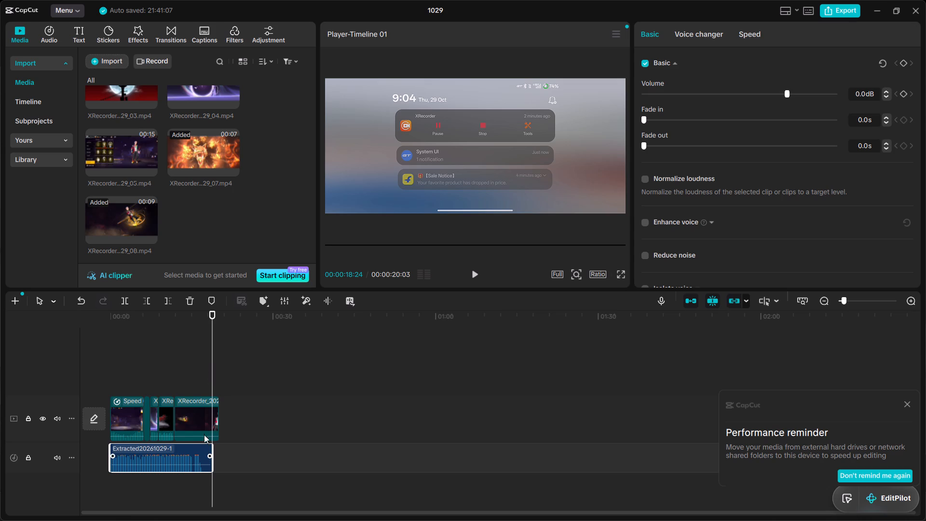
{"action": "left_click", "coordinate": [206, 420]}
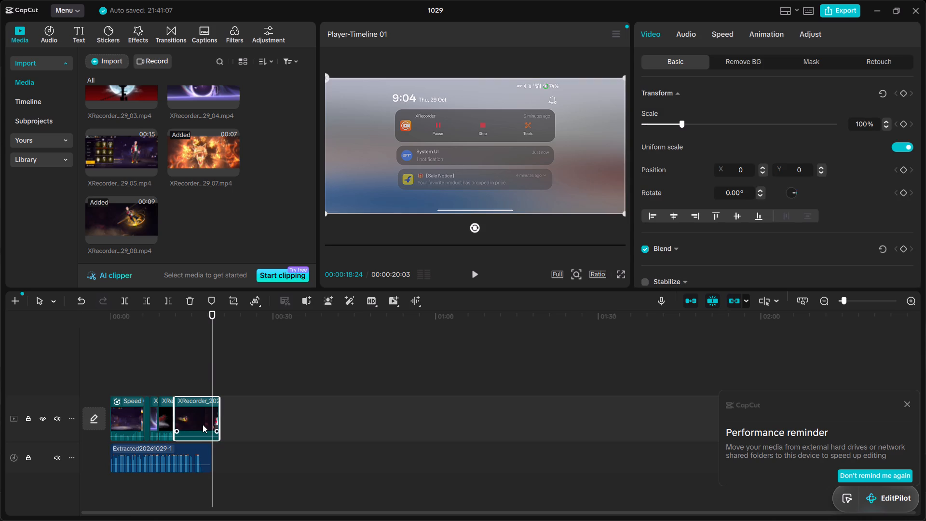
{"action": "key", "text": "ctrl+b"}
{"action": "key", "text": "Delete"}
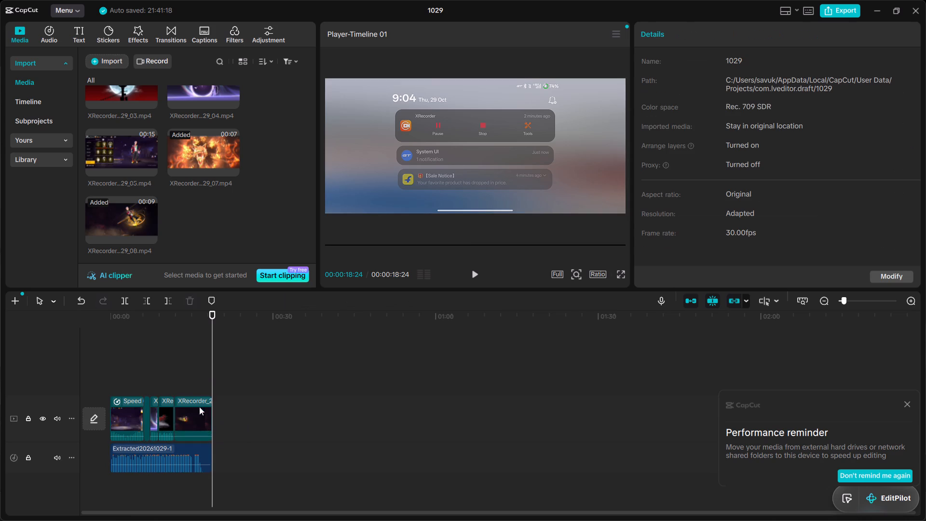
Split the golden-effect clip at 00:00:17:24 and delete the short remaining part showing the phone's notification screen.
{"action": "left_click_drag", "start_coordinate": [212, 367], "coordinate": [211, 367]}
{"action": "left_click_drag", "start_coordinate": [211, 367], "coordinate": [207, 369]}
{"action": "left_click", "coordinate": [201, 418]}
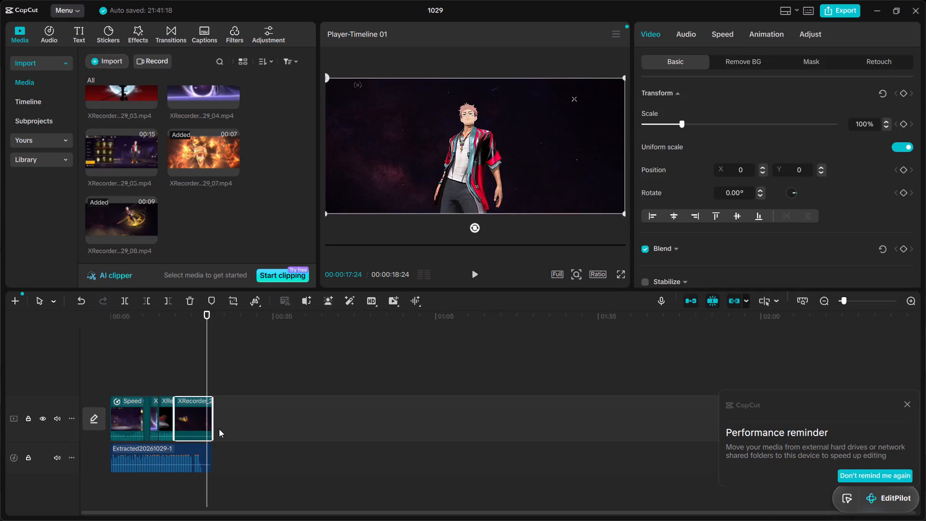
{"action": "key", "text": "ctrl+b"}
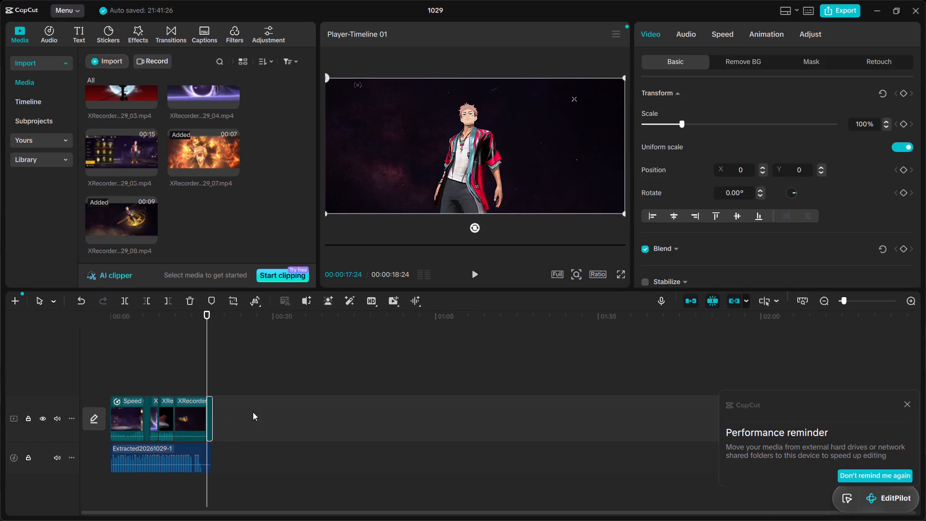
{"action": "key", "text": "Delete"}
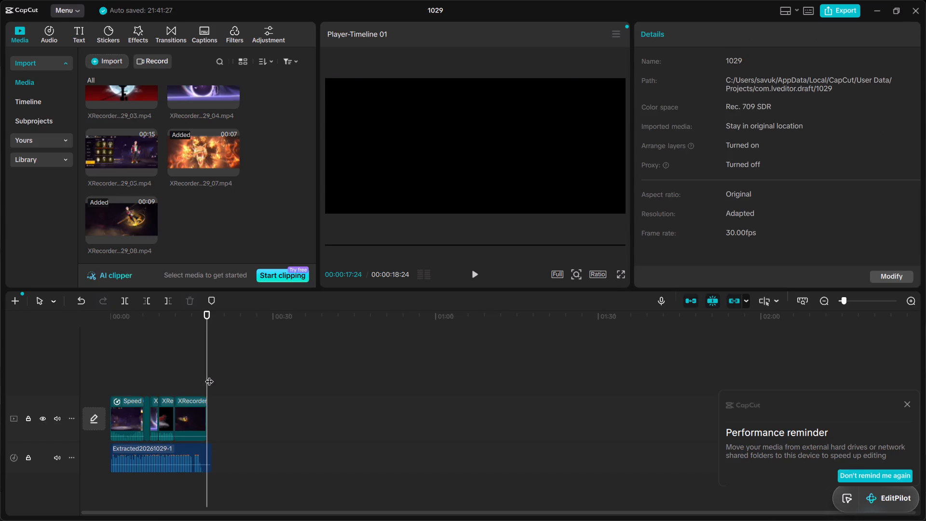
Play the whole timeline from the start to check the clips against the audio.
{"action": "left_click_drag", "start_coordinate": [209, 375], "coordinate": [54, 390]}
{"action": "key", "text": "space"}
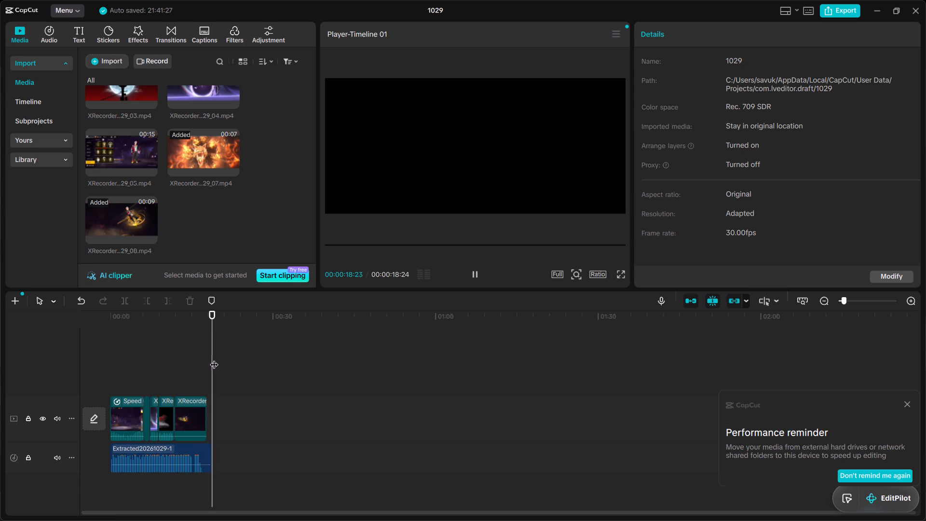
Split the extracted audio at 00:00:15:07, just before its final burst of sound, and delete the remaining part.
{"action": "left_click_drag", "start_coordinate": [215, 358], "coordinate": [194, 391]}
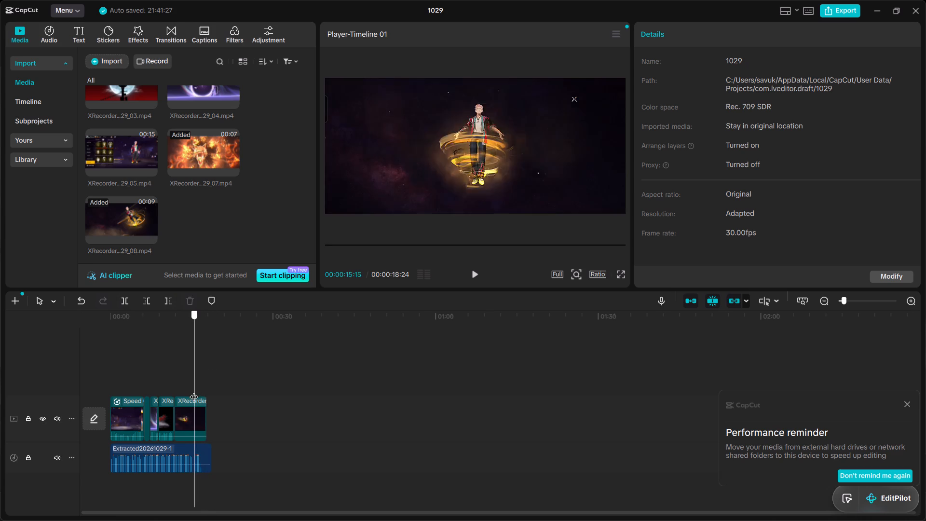
{"action": "left_click_drag", "start_coordinate": [194, 391], "coordinate": [191, 395]}
{"action": "left_click", "coordinate": [174, 469]}
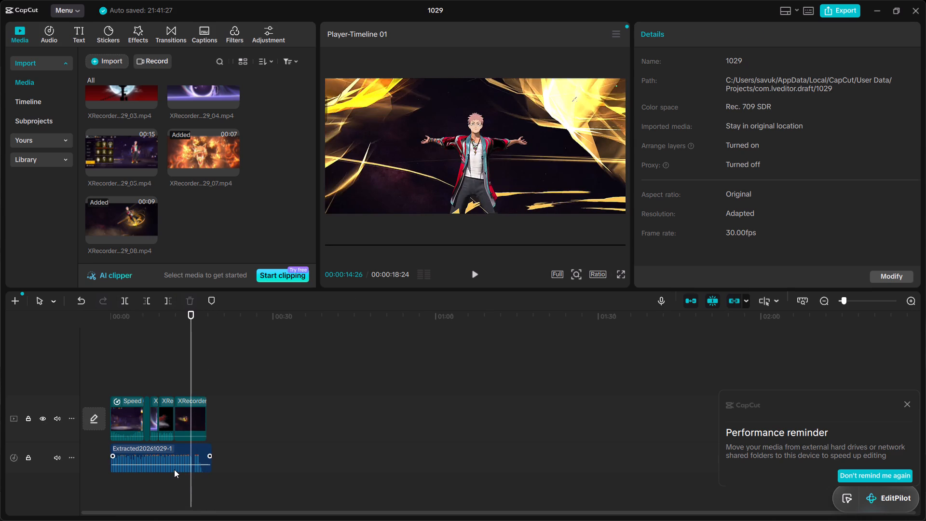
{"action": "left_click", "coordinate": [191, 369]}
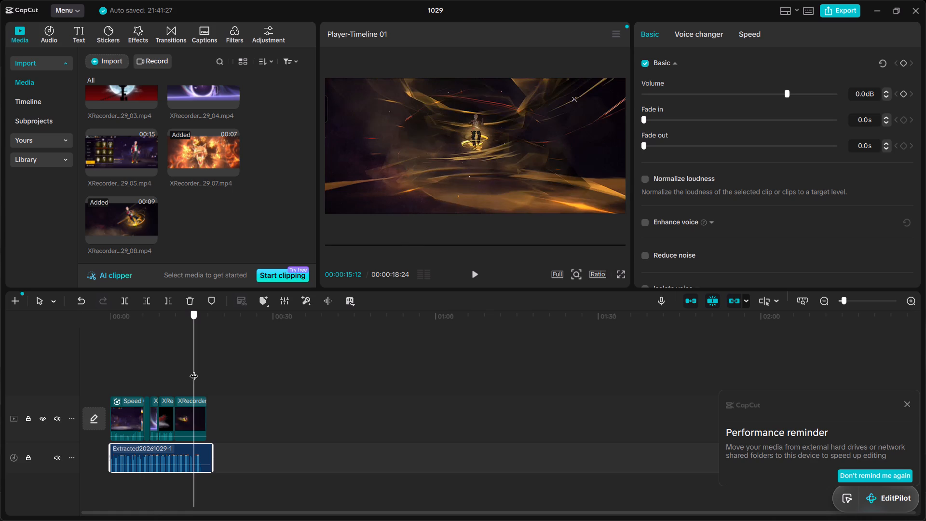
{"action": "left_click_drag", "start_coordinate": [845, 301], "coordinate": [919, 292]}
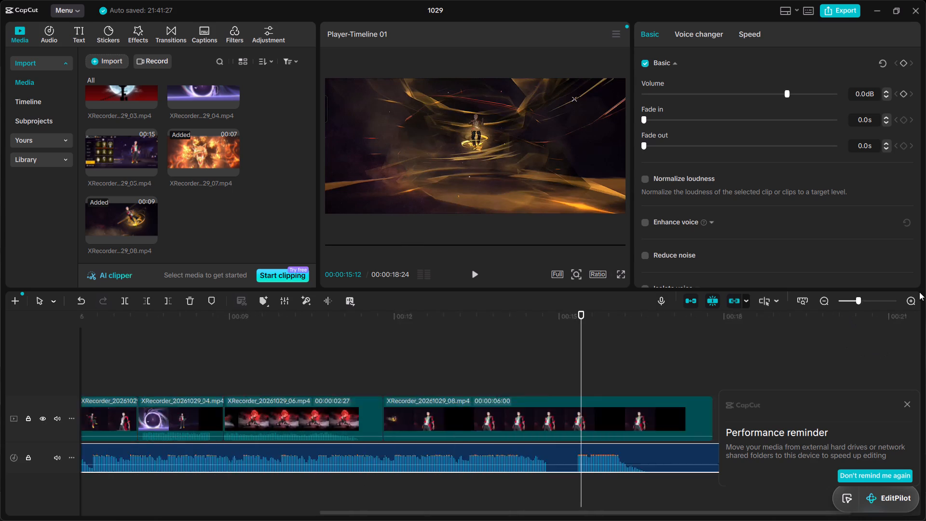
{"action": "left_click_drag", "start_coordinate": [919, 292], "coordinate": [925, 290]}
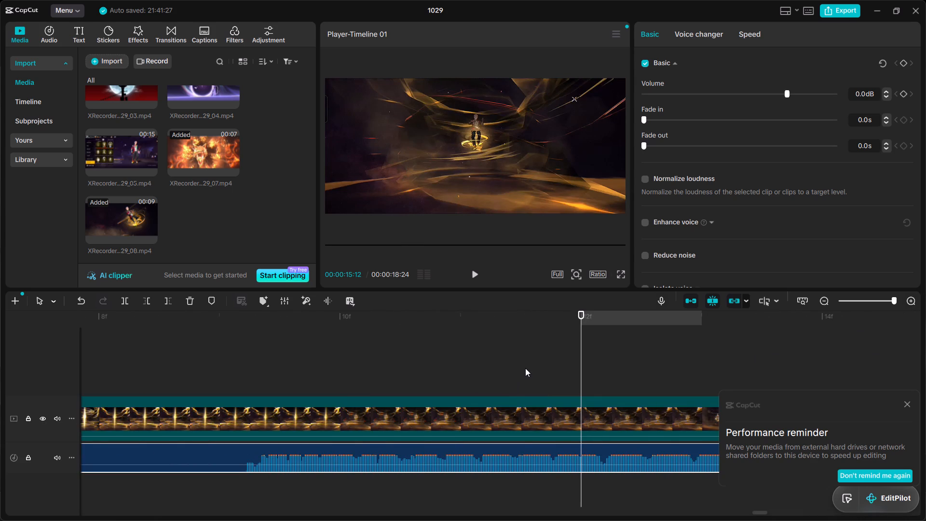
{"action": "scroll", "coordinate": [525, 368], "scroll_direction": "down", "scroll_amount": 3}
{"action": "left_click_drag", "start_coordinate": [584, 359], "coordinate": [632, 360]}
{"action": "left_click_drag", "start_coordinate": [632, 360], "coordinate": [678, 360]}
{"action": "key", "text": "space"}
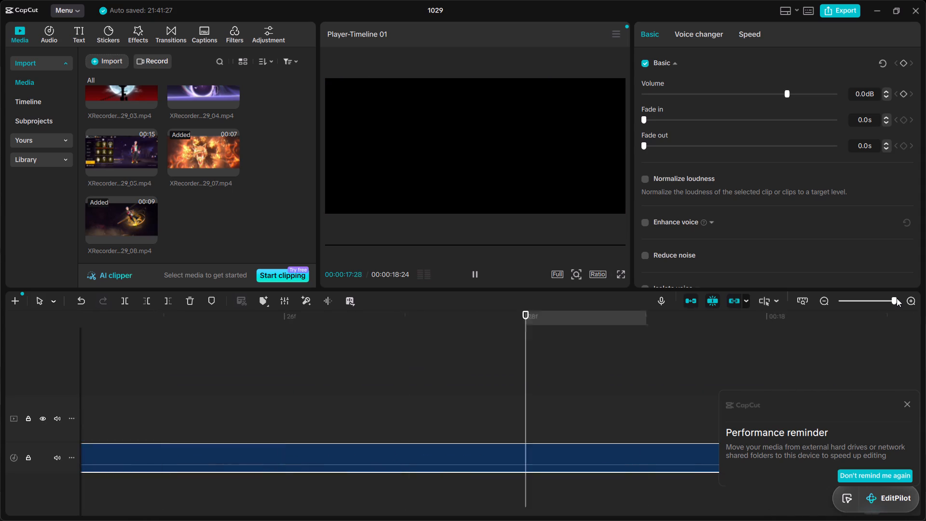
{"action": "left_click_drag", "start_coordinate": [894, 301], "coordinate": [843, 313]}
{"action": "left_click_drag", "start_coordinate": [357, 382], "coordinate": [337, 398]}
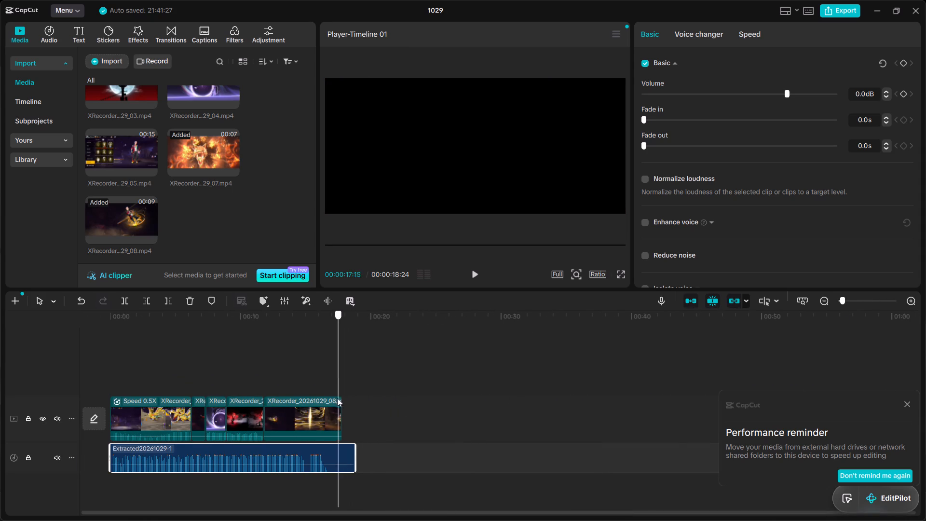
{"action": "left_click_drag", "start_coordinate": [337, 398], "coordinate": [309, 429]}
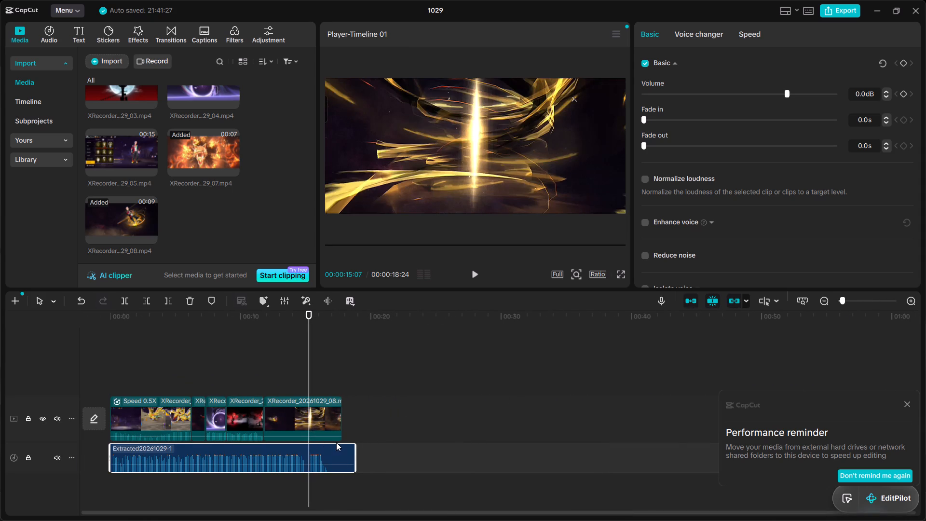
{"action": "key", "text": "ctrl+b"}
{"action": "key", "text": "Delete"}
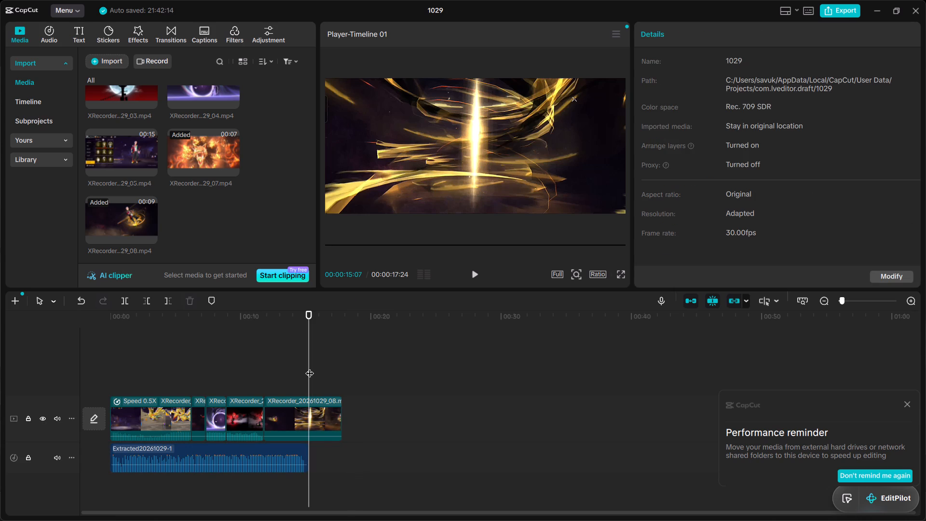
Split the golden-effect clip at 00:00:15:07, level with the audio's end, and delete its remaining part.
{"action": "left_click", "coordinate": [317, 419]}
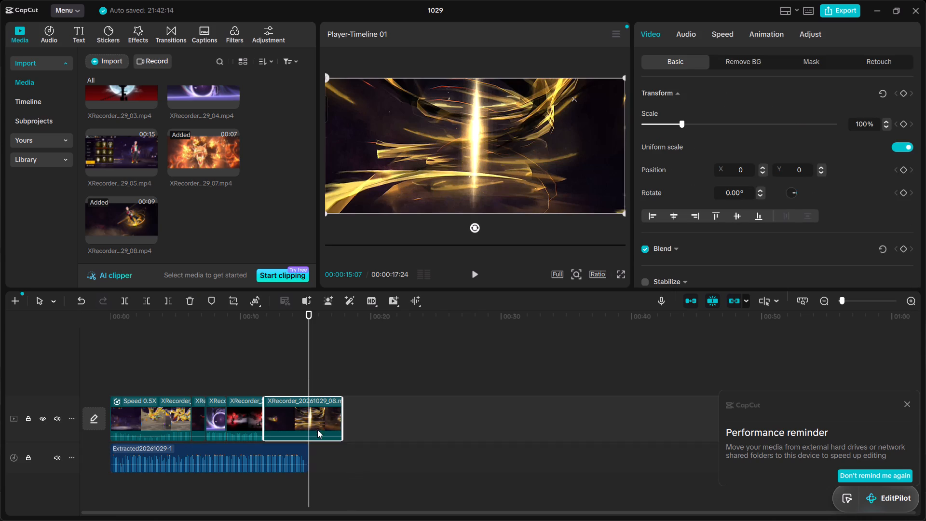
{"action": "key", "text": "ctrl+b"}
{"action": "key", "text": "Delete"}
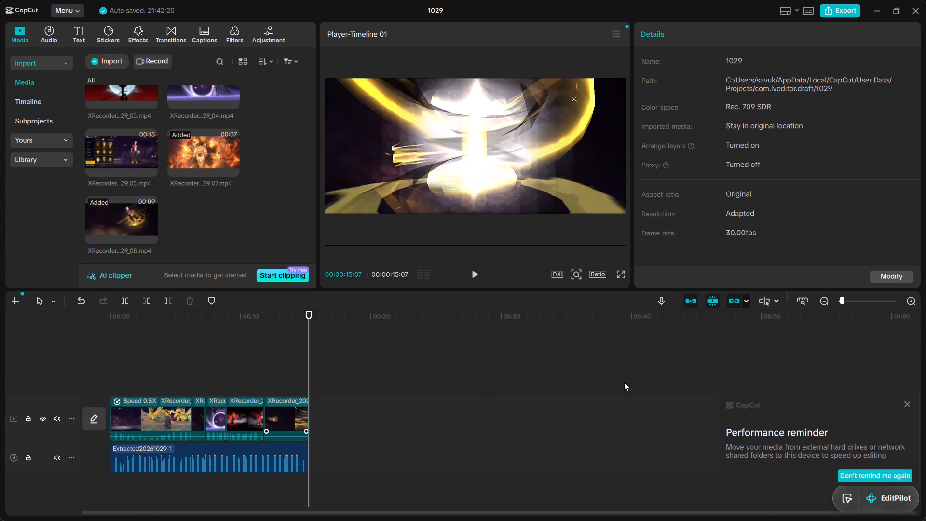
Split the extracted audio at 00:00:14:23, where its waveform goes silent, and delete the remaining part.
{"action": "left_click_drag", "start_coordinate": [842, 300], "coordinate": [855, 302]}
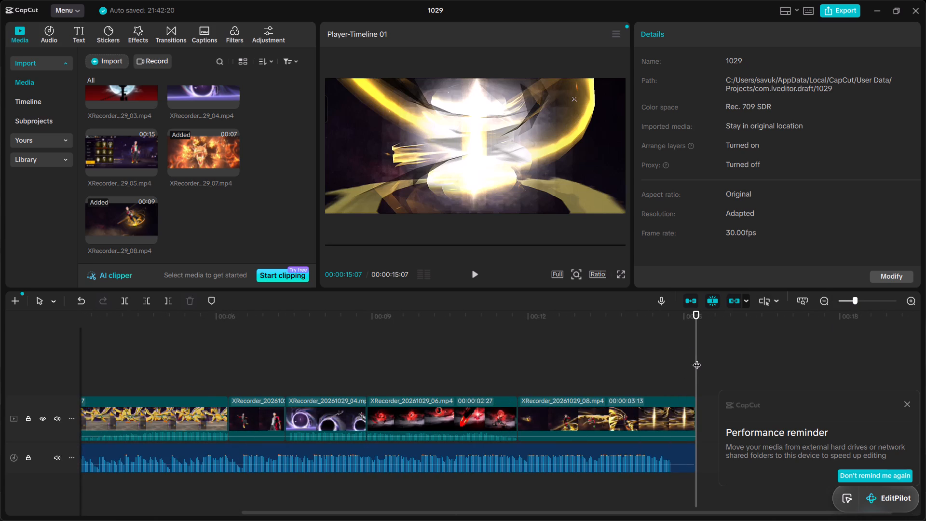
{"action": "left_click_drag", "start_coordinate": [697, 359], "coordinate": [672, 388]}
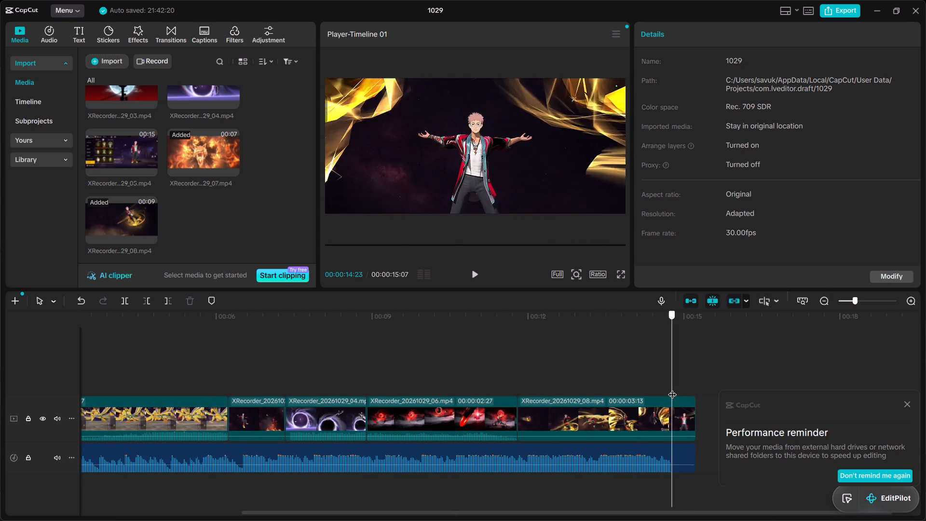
{"action": "left_click_drag", "start_coordinate": [672, 388], "coordinate": [672, 389]}
{"action": "left_click", "coordinate": [677, 457]}
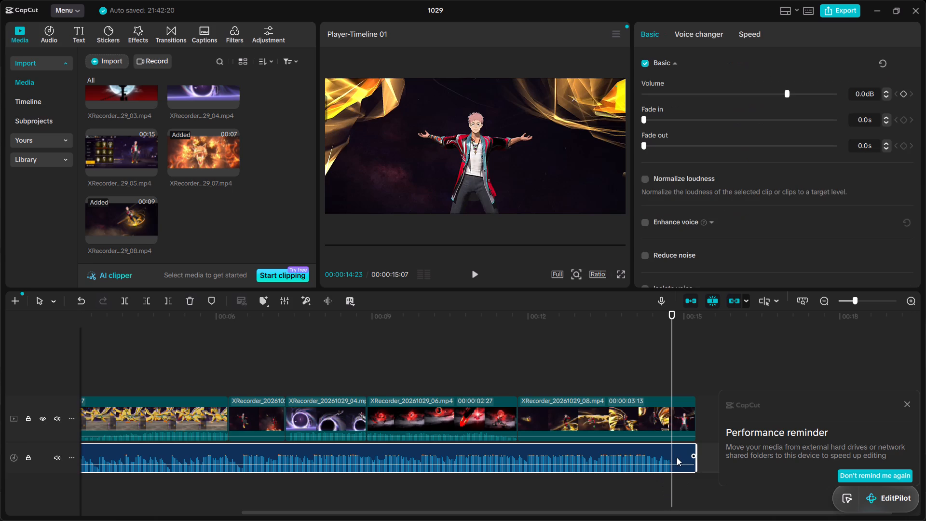
{"action": "key", "text": "ctrl+b"}
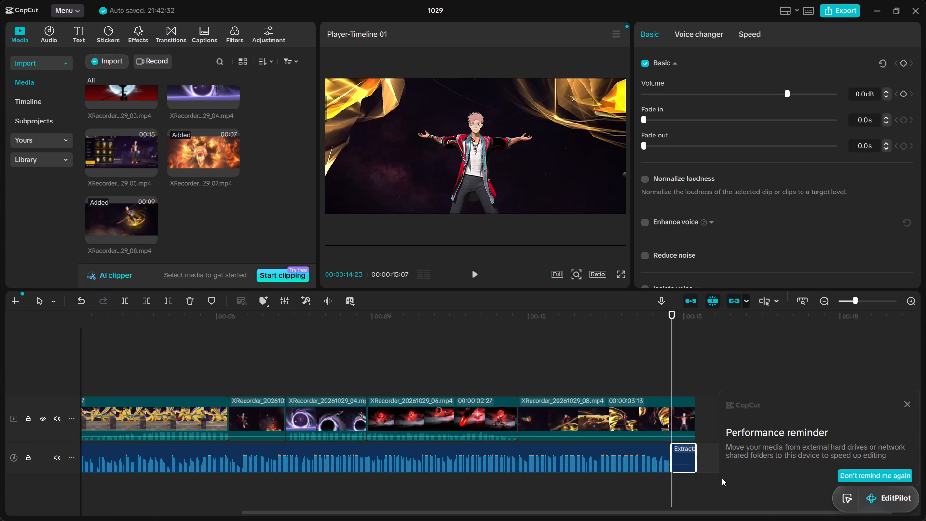
{"action": "key", "text": "Delete"}
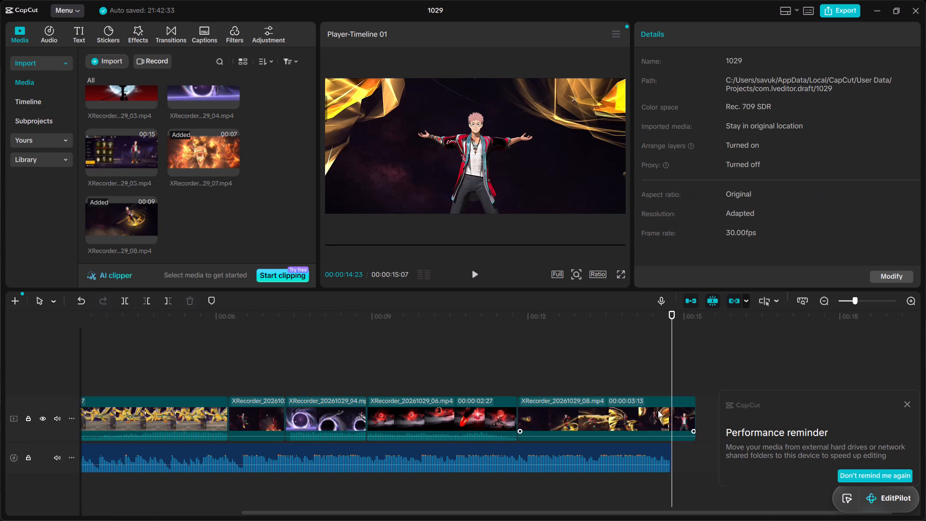
Split the golden-effect clip at 00:00:14:23, level with the audio's new end, and delete its remaining part.
{"action": "left_click", "coordinate": [658, 410]}
{"action": "key", "text": "ctrl+b"}
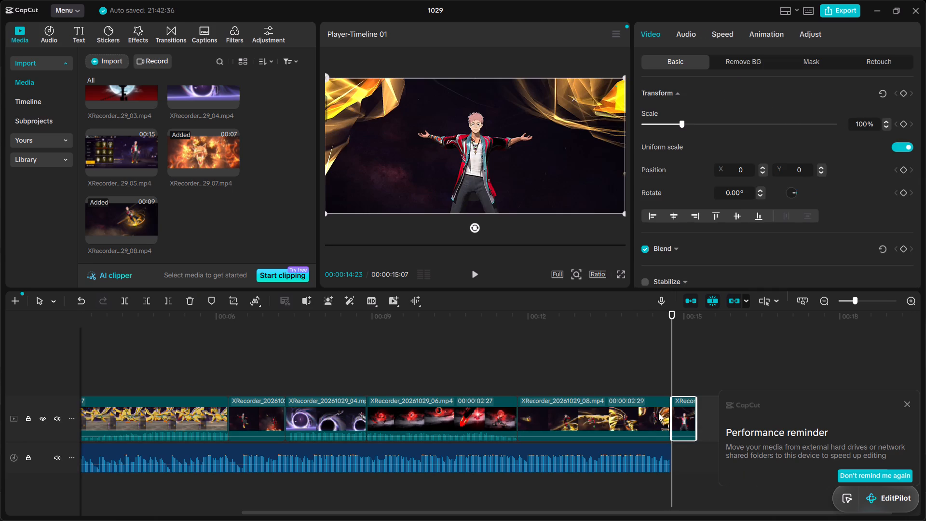
{"action": "key", "text": "Delete"}
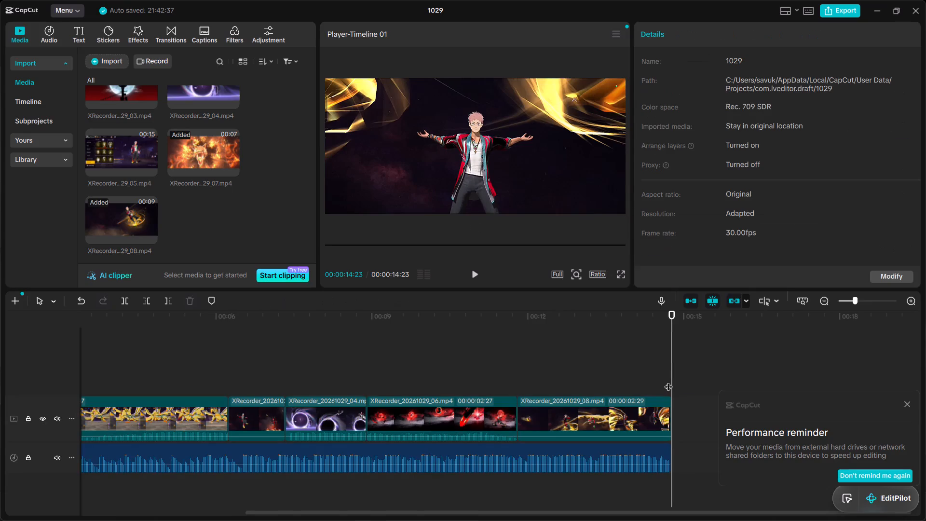
Play the whole timeline from the start to check the trimmed ending against the audio.
{"action": "left_click_drag", "start_coordinate": [673, 369], "coordinate": [0, 440]}
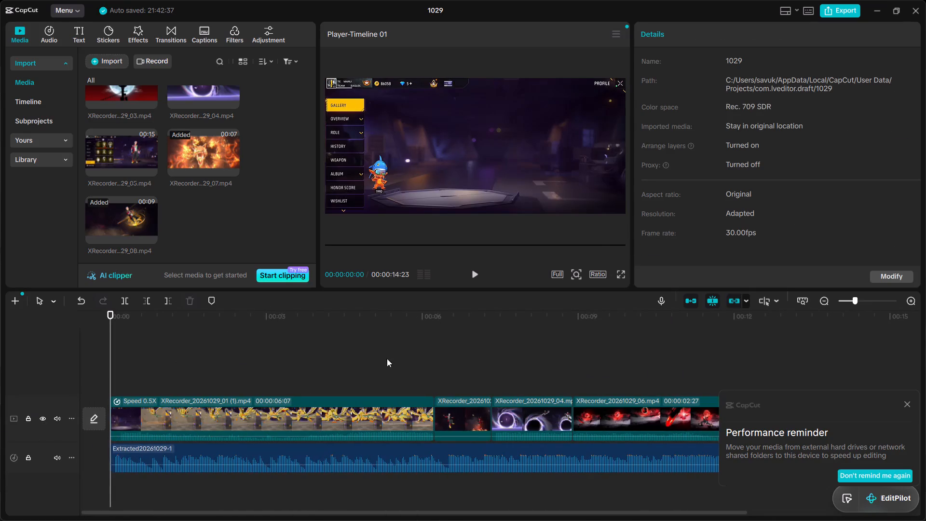
{"action": "key", "text": "space"}
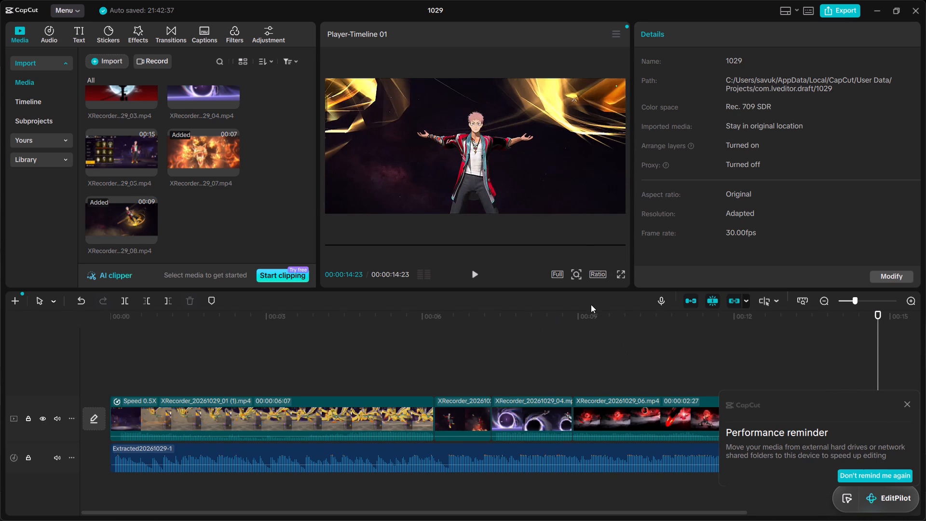
Set the project's aspect ratio to 9:16.
{"action": "left_click", "coordinate": [595, 274]}
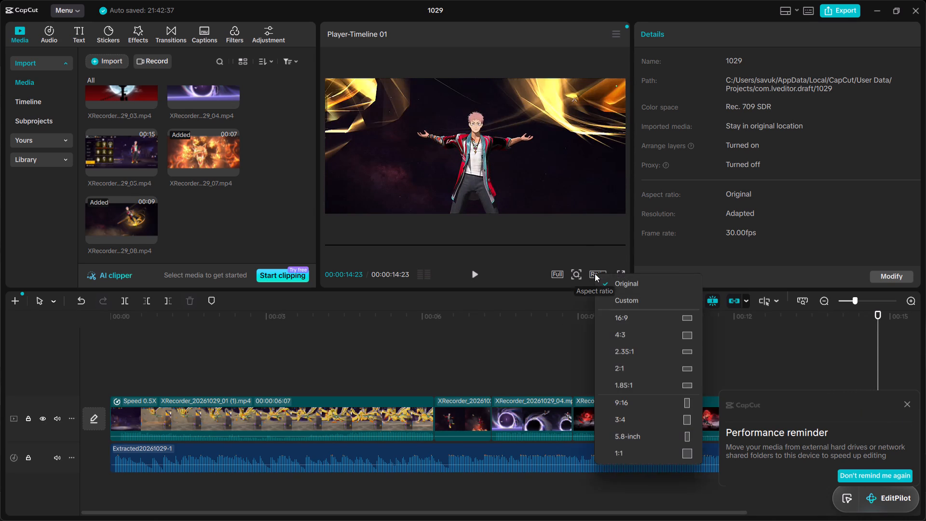
{"action": "left_click", "coordinate": [654, 402]}
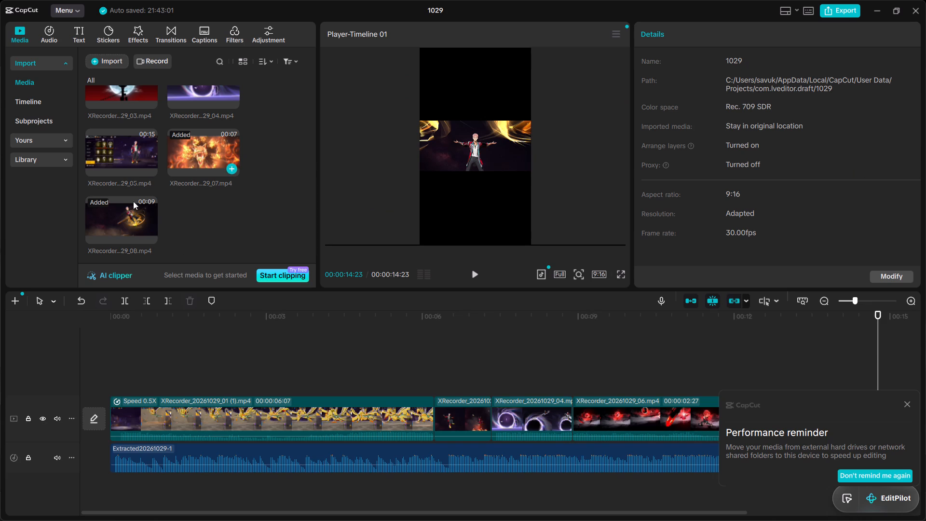
Set the scale of the slowed first clip, XRecorder_20261029_01 (1).mp4, to 150% and play it back.
{"action": "left_click", "coordinate": [142, 406]}
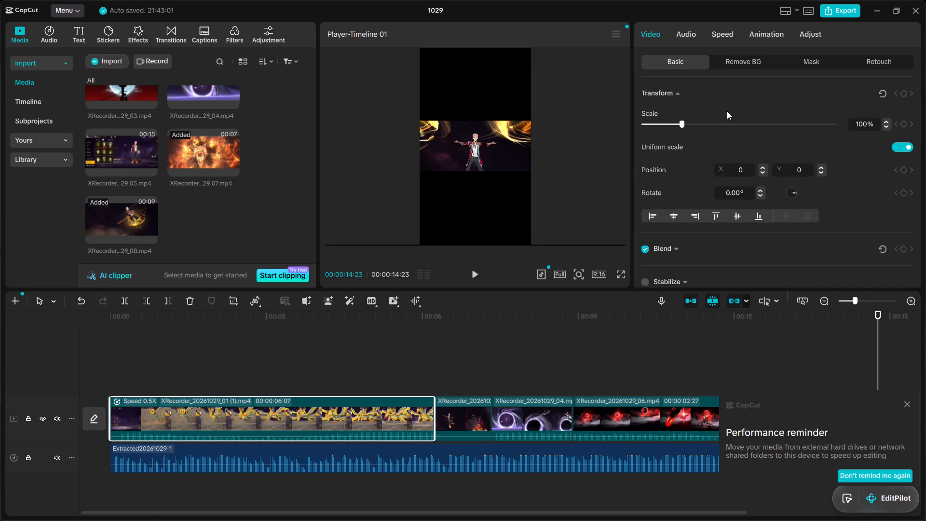
{"action": "left_click", "coordinate": [867, 125]}
{"action": "key", "text": "BackSpace"}
{"action": "key", "text": "BackSpace"}
{"action": "key", "text": "5"}
{"action": "key", "text": "0"}
{"action": "key", "text": "Return"}
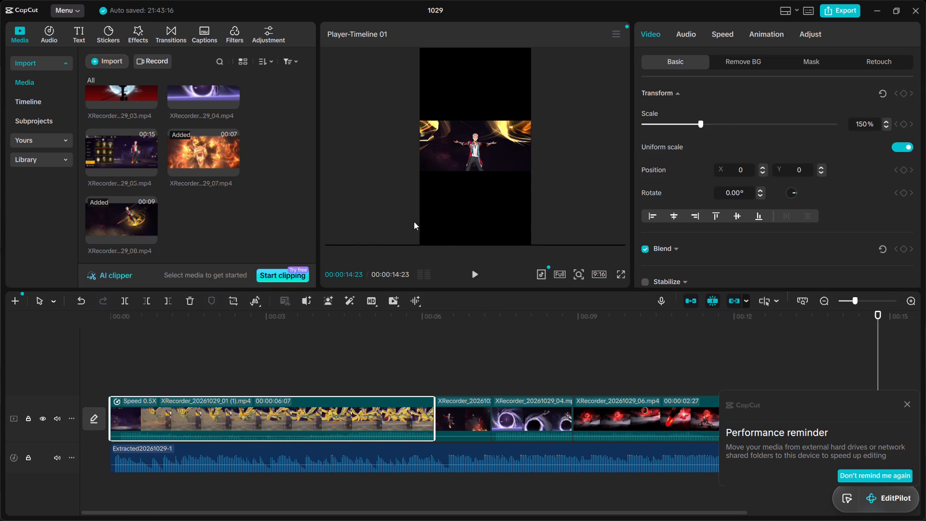
{"action": "key", "text": "space"}
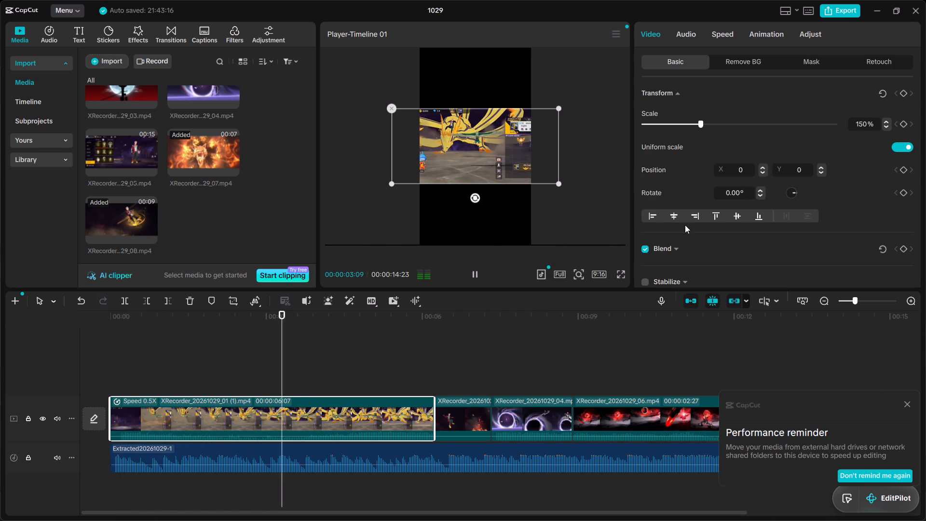
Set the scale of the short second clip, just before the purple-portal clip, to 150%.
{"action": "left_click", "coordinate": [443, 415]}
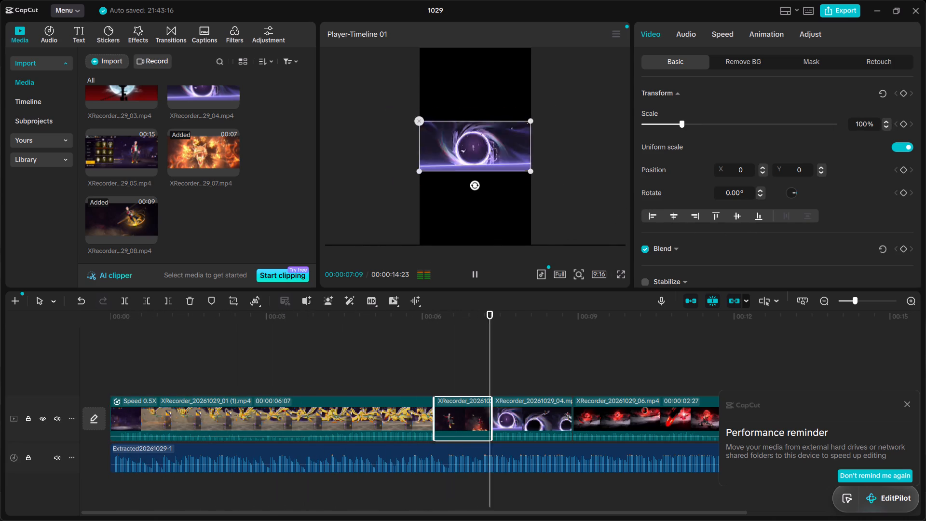
{"action": "left_click", "coordinate": [867, 126]}
{"action": "key", "text": "BackSpace"}
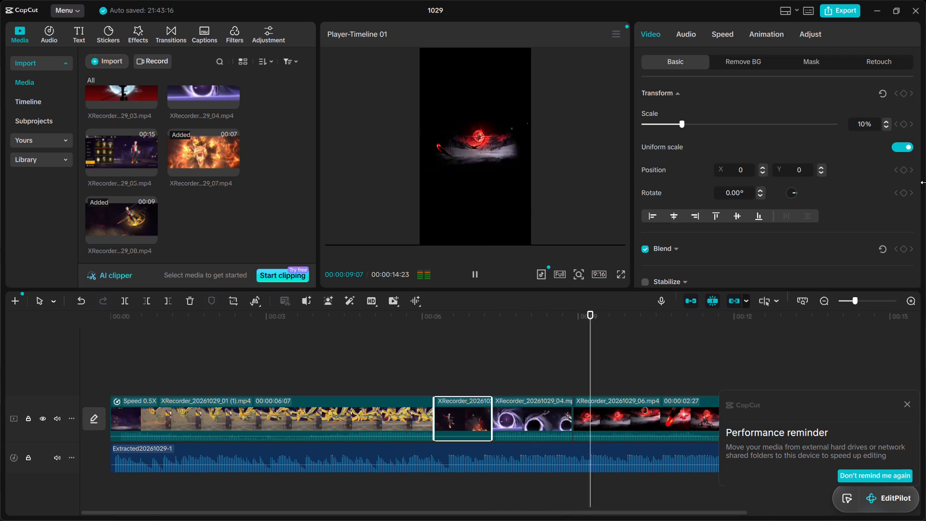
{"action": "key", "text": "BackSpace"}
{"action": "key", "text": "5"}
{"action": "key", "text": "0"}
{"action": "key", "text": "Return"}
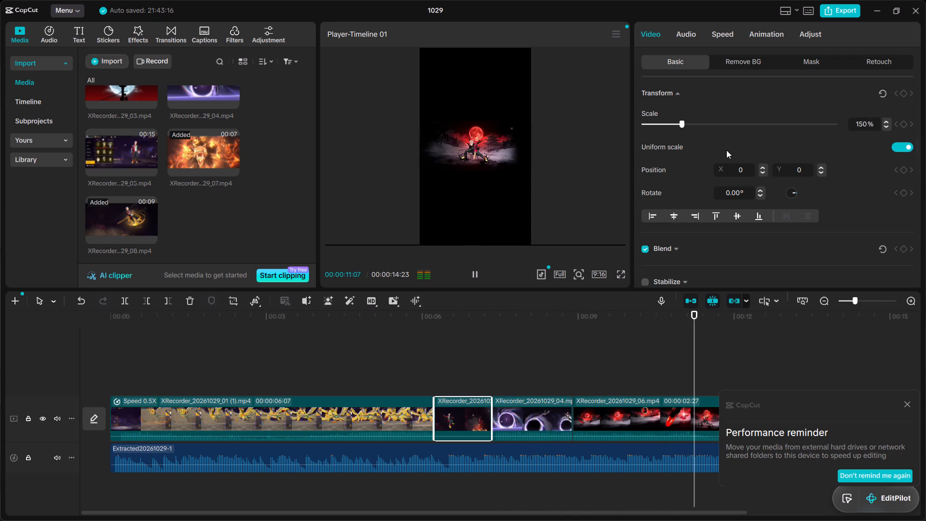
Set the scale of the purple-portal clip, XRecorder_20261029_04.mp4, to 150%.
{"action": "left_click", "coordinate": [529, 407]}
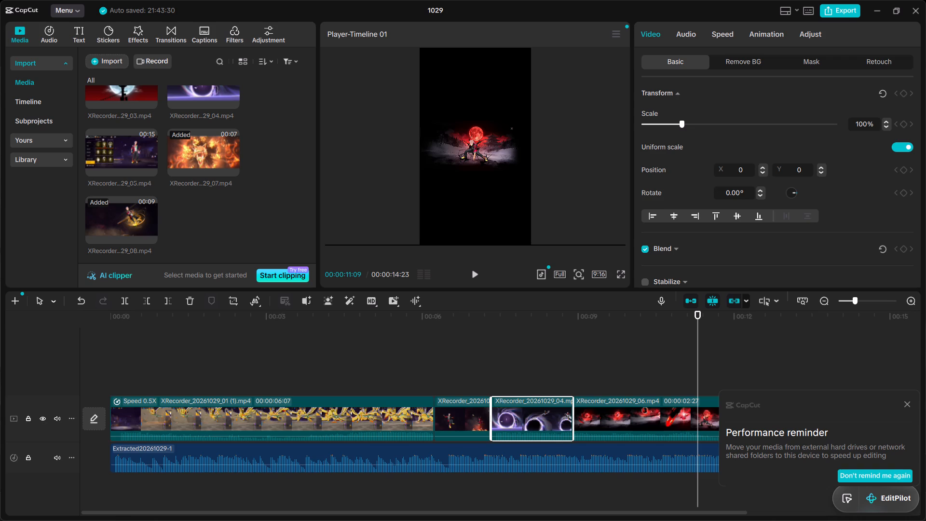
{"action": "double_click", "coordinate": [867, 124]}
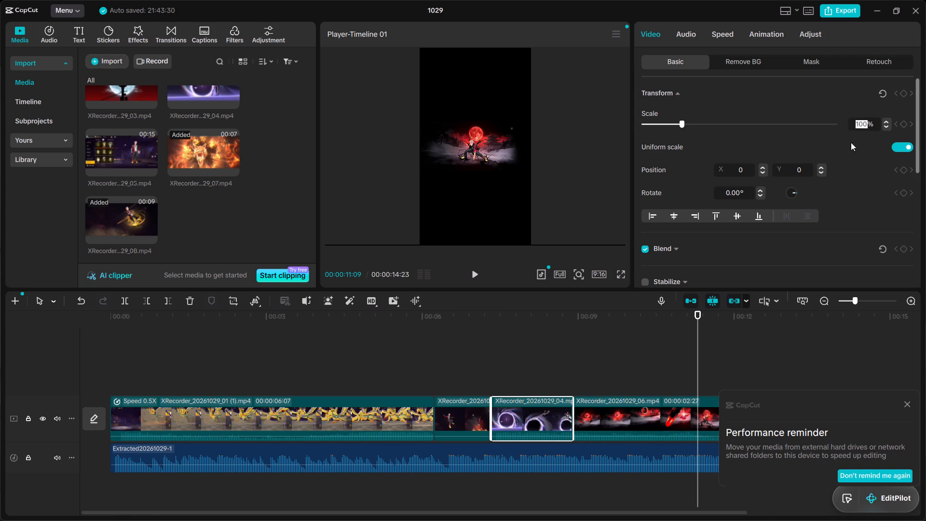
{"action": "key", "text": "1"}
{"action": "key", "text": "5"}
{"action": "key", "text": "0"}
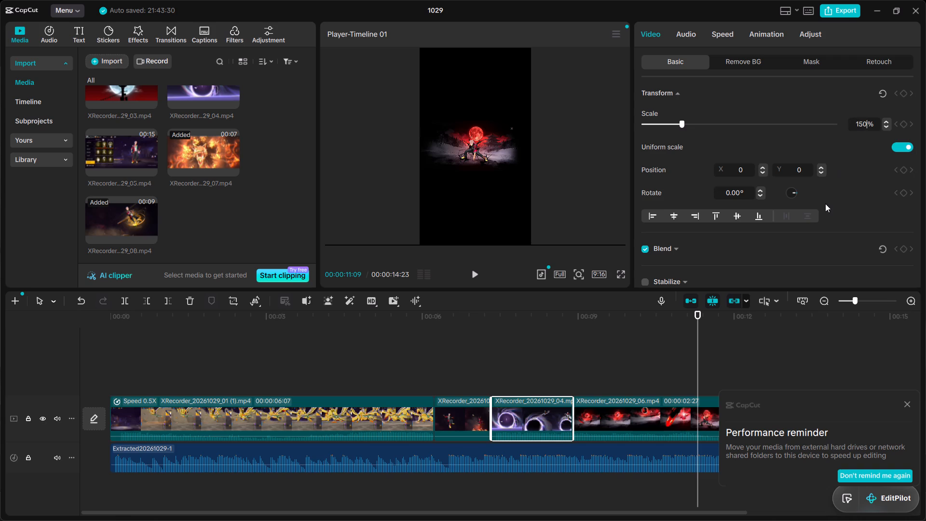
{"action": "key", "text": "Return"}
Set the scale of the red-moon clip, XRecorder_20261029_06.mp4, to 150%.
{"action": "left_click", "coordinate": [639, 417]}
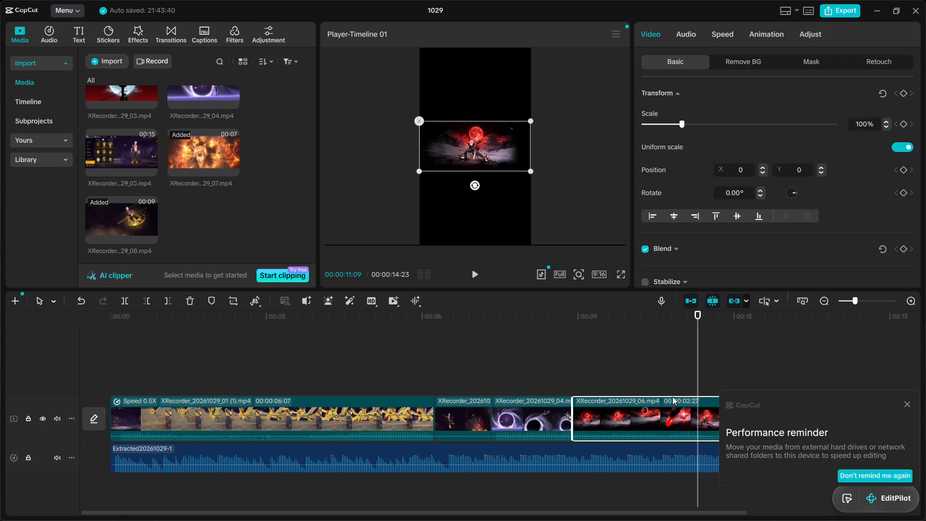
{"action": "left_click", "coordinate": [867, 127]}
{"action": "key", "text": "BackSpace"}
{"action": "key", "text": "BackSpace"}
{"action": "type", "text": "50"}
{"action": "key", "text": "Return"}
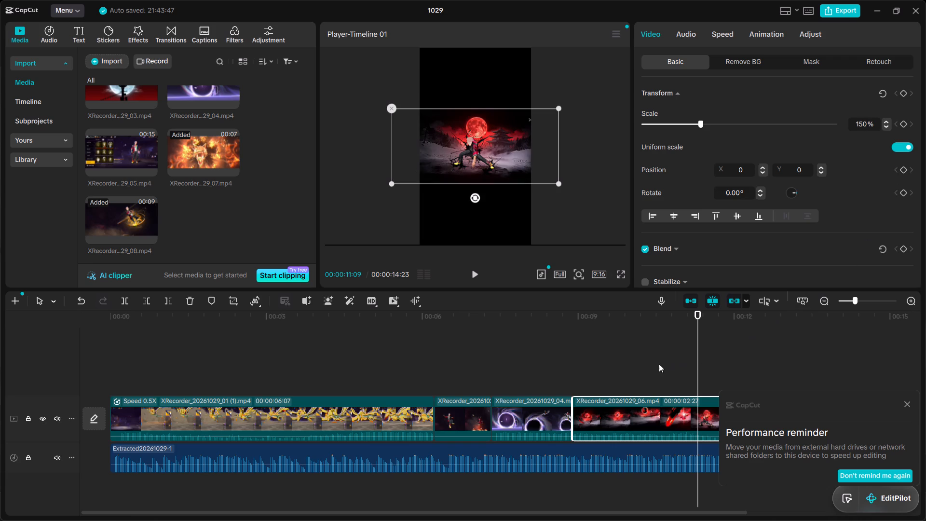
Dismiss the performance reminder covering the timeline and set the scale of the golden-effect clip, XRecorder_20261029_08.mp4, to 150%.
{"action": "left_click", "coordinate": [907, 403]}
{"action": "left_click", "coordinate": [763, 412]}
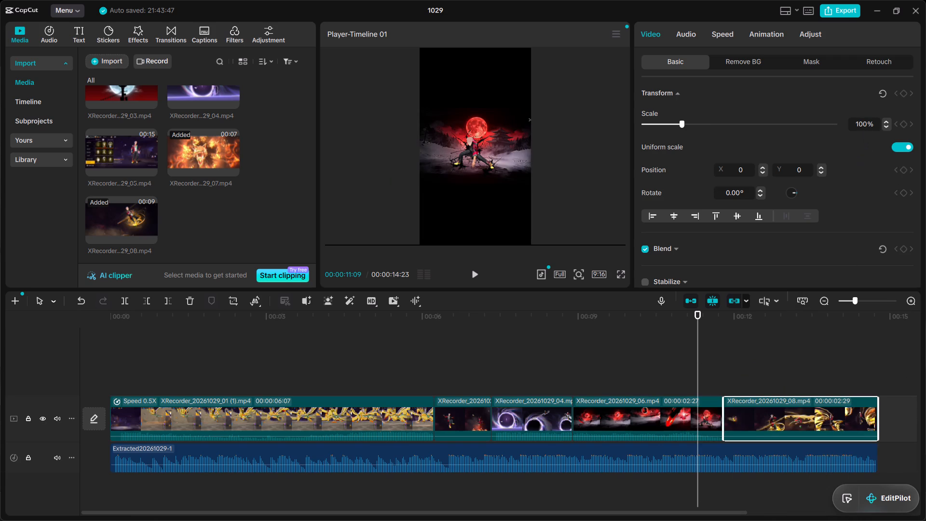
{"action": "left_click", "coordinate": [866, 125]}
{"action": "key", "text": "BackSpace"}
{"action": "key", "text": "BackSpace"}
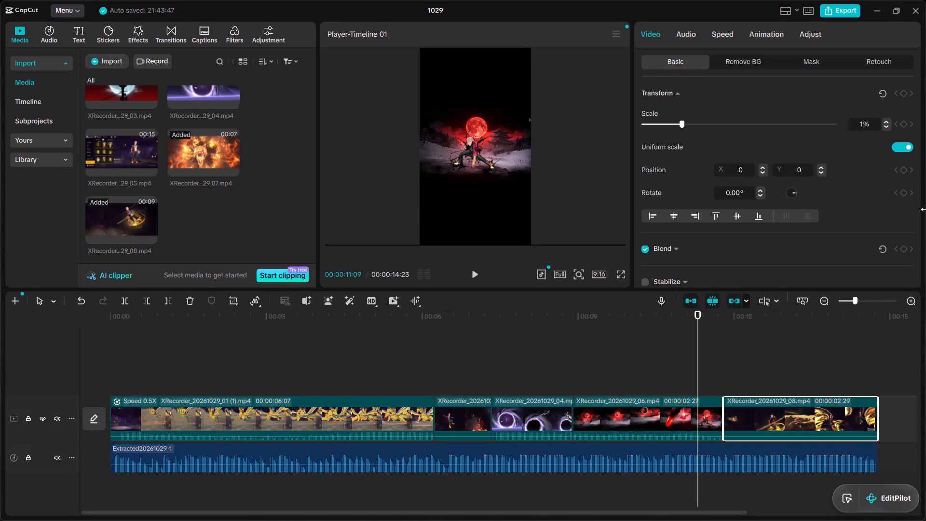
{"action": "key", "text": "5"}
{"action": "key", "text": "0"}
{"action": "key", "text": "Return"}
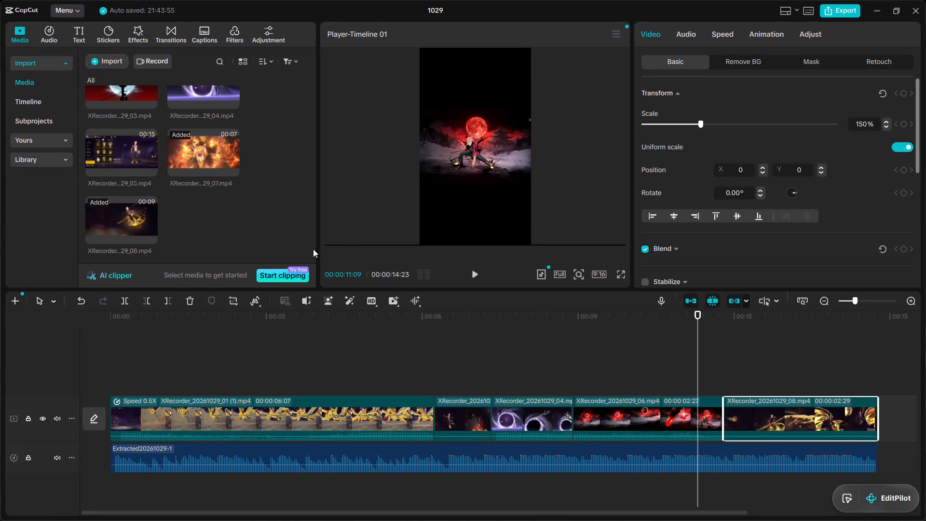
{"action": "key", "text": "Return"}
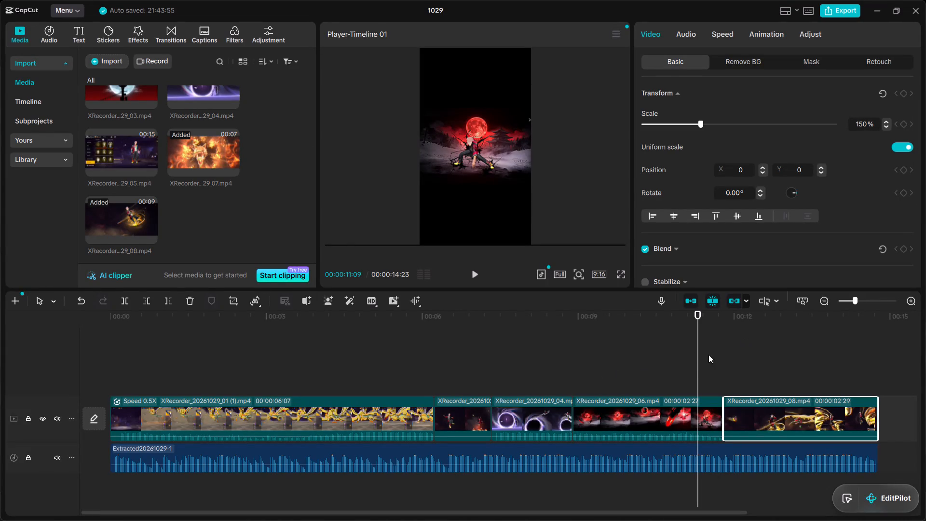
Play the whole vertical video from the start in full screen to check the enlarged clips.
{"action": "left_click_drag", "start_coordinate": [698, 361], "coordinate": [0, 319]}
{"action": "key", "text": "space"}
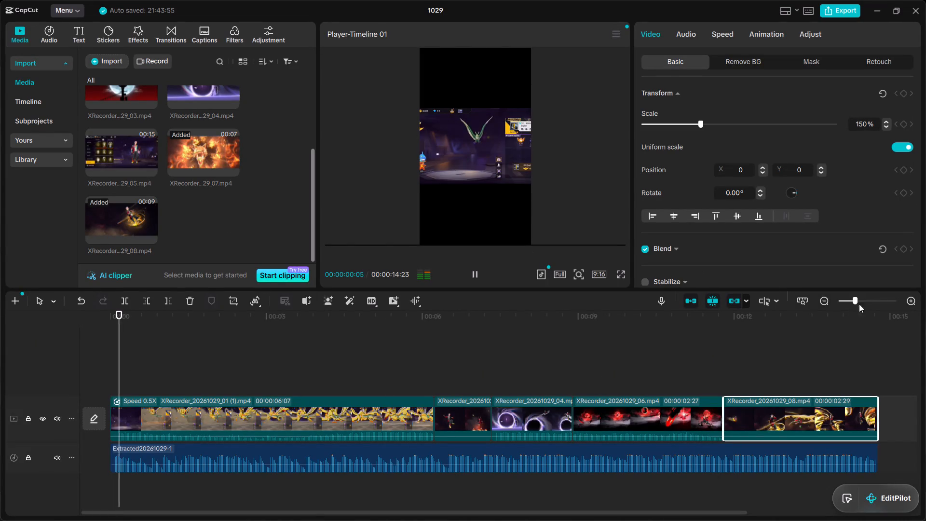
{"action": "left_click", "coordinate": [622, 277]}
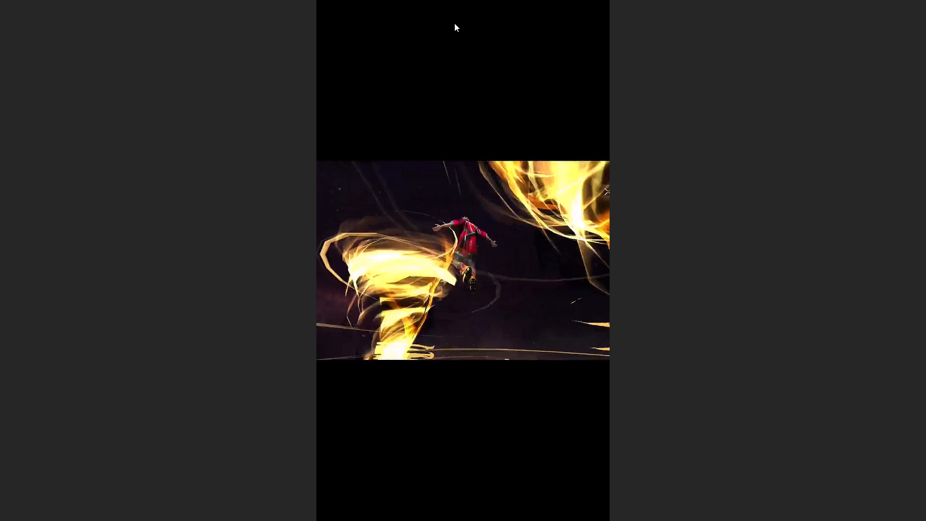
{"action": "key", "text": "Escape"}
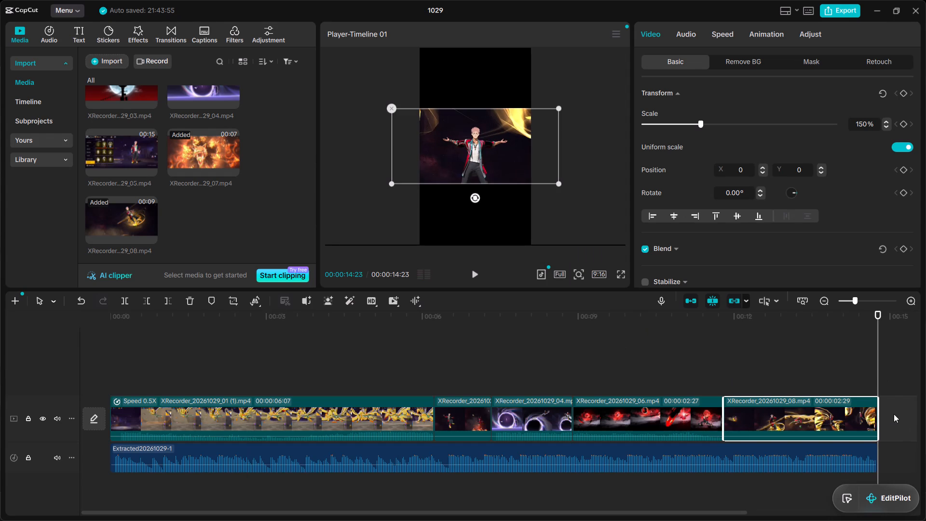
Set the scale of the first clip, XRecorder_20261029_01 (1).mp4, to 165%.
{"action": "left_click", "coordinate": [167, 414]}
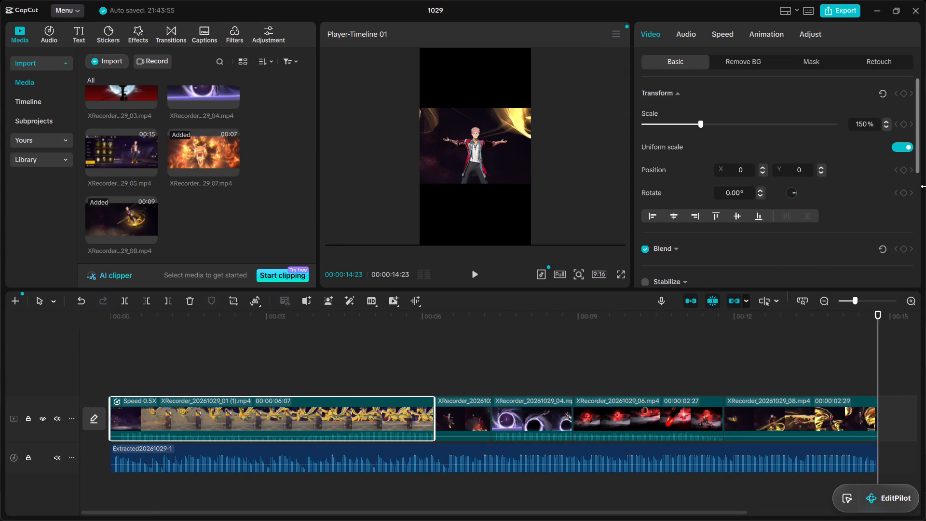
{"action": "left_click", "coordinate": [866, 124]}
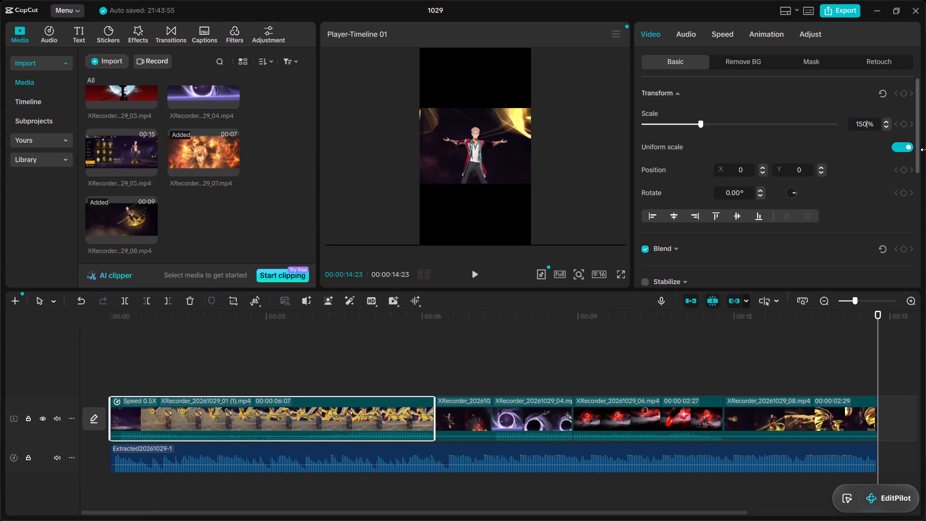
{"action": "key", "text": "BackSpace"}
{"action": "key", "text": "BackSpace"}
{"action": "type", "text": "65"}
{"action": "key", "text": "Return"}
Set the scale of the short second clip, just before the purple-portal clip, to 165%.
{"action": "left_click", "coordinate": [463, 425]}
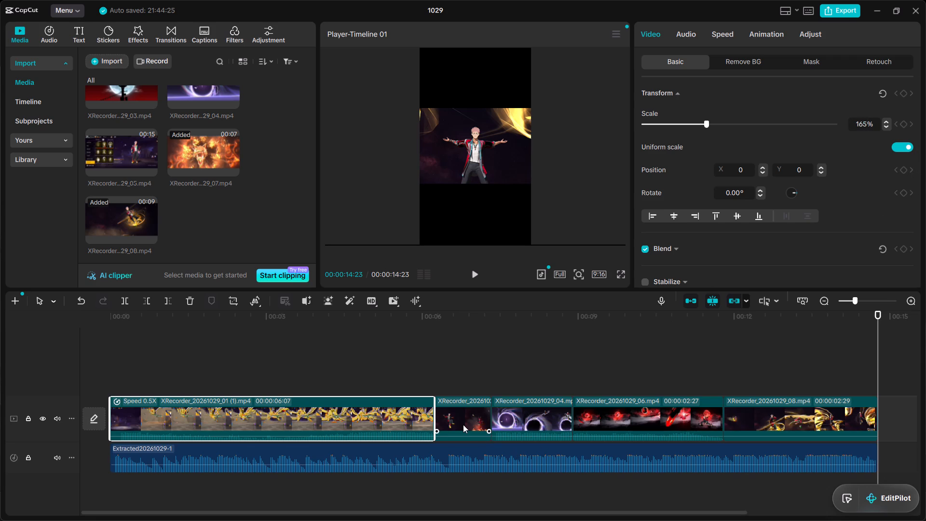
{"action": "left_click", "coordinate": [862, 125]}
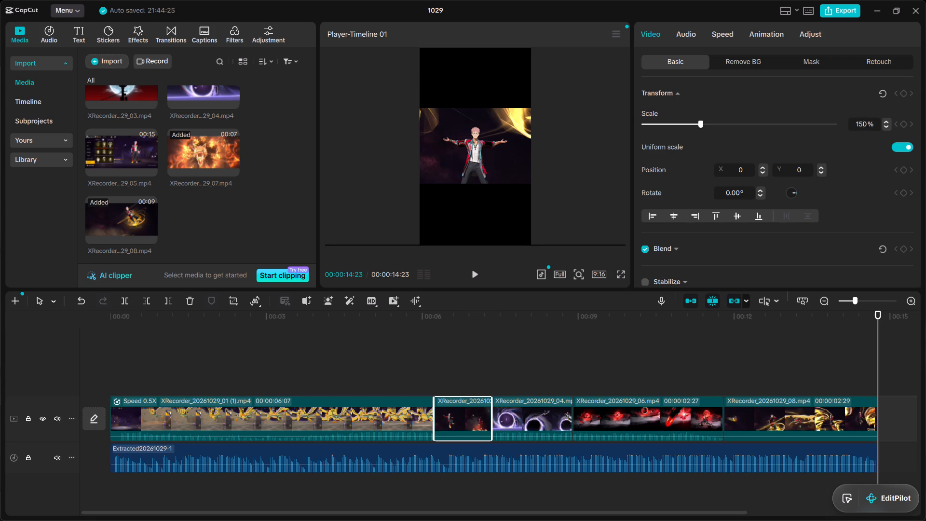
{"action": "key", "text": "Right"}
{"action": "key", "text": "BackSpace"}
{"action": "key", "text": "BackSpace"}
{"action": "key", "text": "6"}
{"action": "key", "text": "5"}
{"action": "key", "text": "Return"}
Set the scale of the purple-portal clip, XRecorder_20261029_04.mp4, to 165%.
{"action": "double_click", "coordinate": [511, 412]}
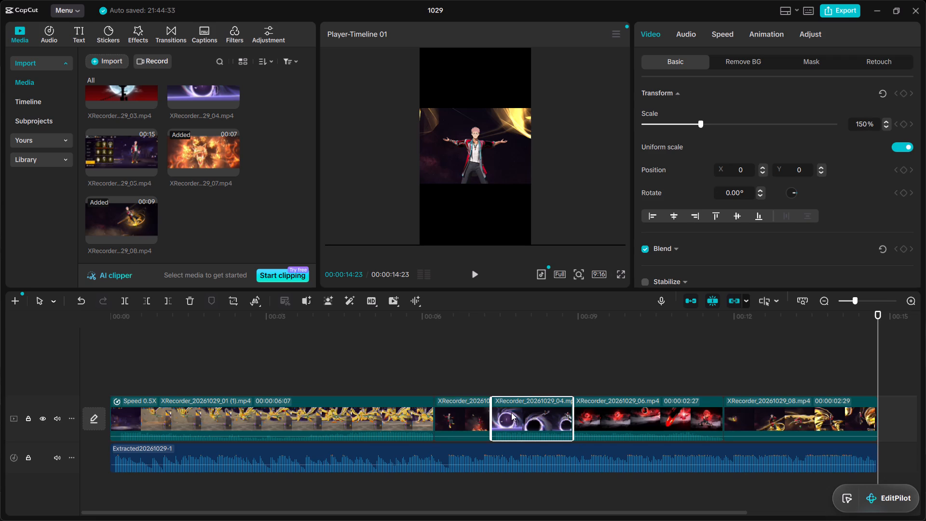
{"action": "left_click", "coordinate": [868, 125]}
{"action": "key", "text": "BackSpace"}
{"action": "key", "text": "BackSpace"}
{"action": "key", "text": "6"}
{"action": "key", "text": "5"}
Set the scale of the red-moon clip, XRecorder_20261029_06.mp4, to 165%.
{"action": "double_click", "coordinate": [653, 419]}
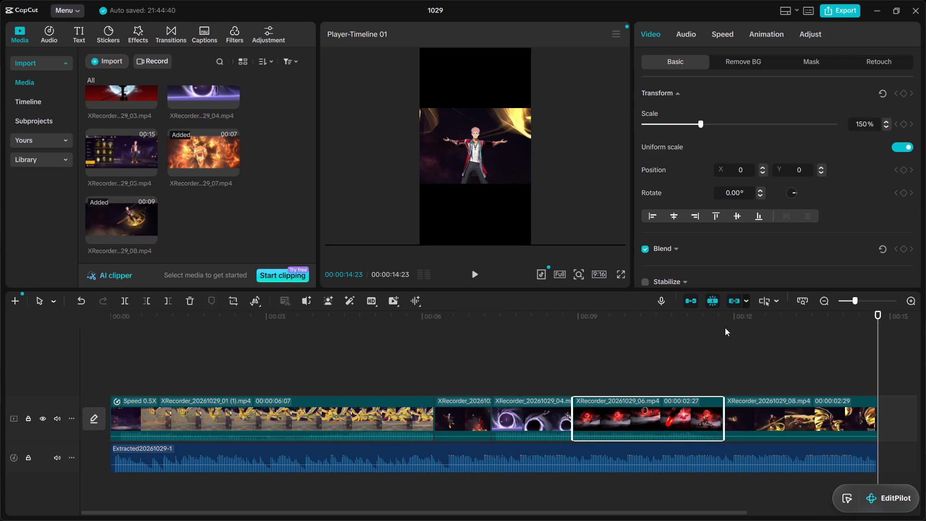
{"action": "double_click", "coordinate": [864, 126]}
{"action": "type", "text": "165"}
{"action": "key", "text": "Return"}
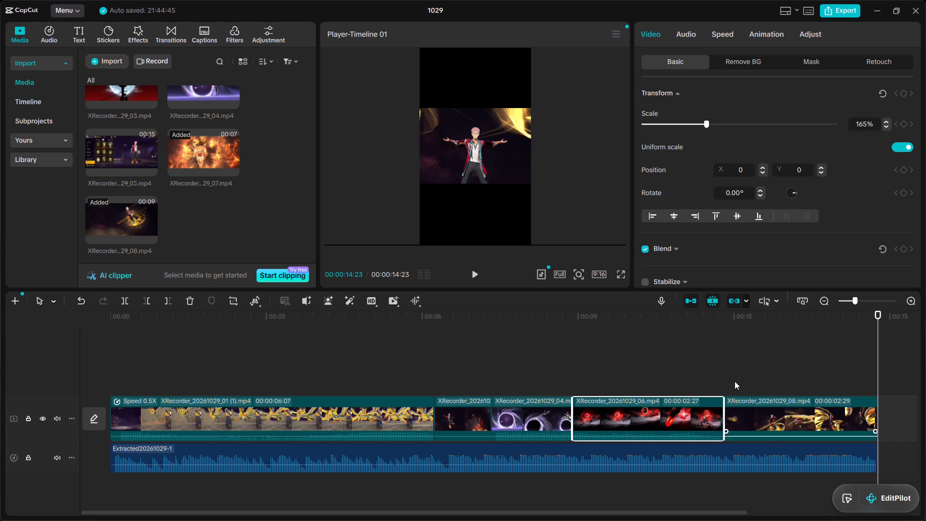
Set the scale of the golden-effect clip, XRecorder_20261029_08.mp4, to 165%.
{"action": "double_click", "coordinate": [782, 408]}
{"action": "double_click", "coordinate": [865, 122]}
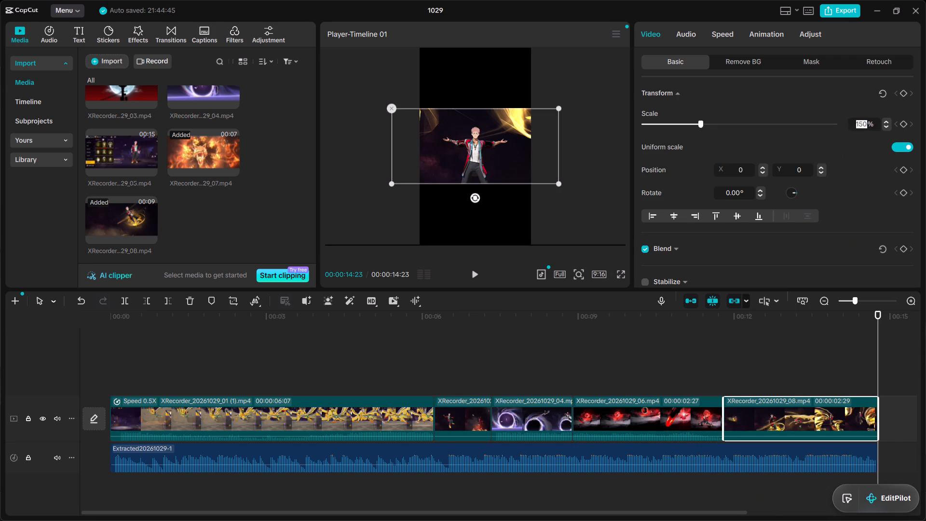
{"action": "key", "text": "1"}
{"action": "key", "text": "6"}
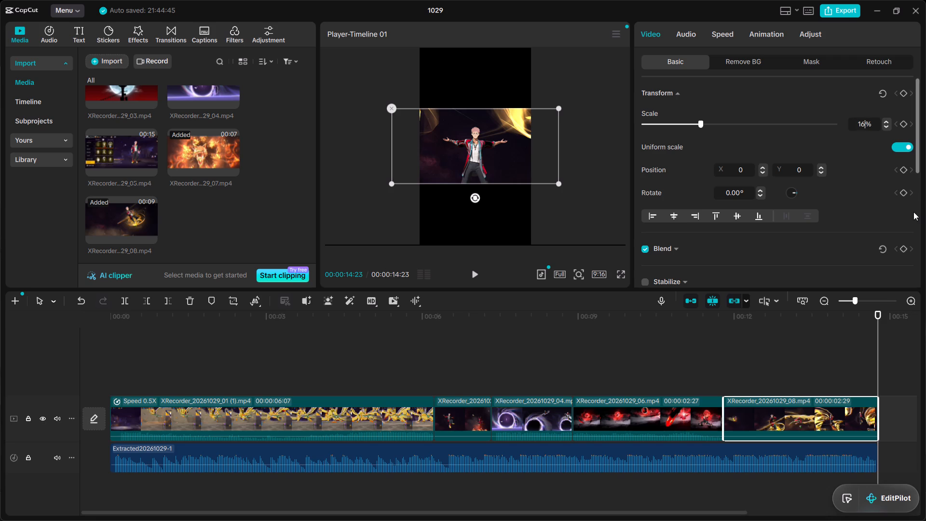
{"action": "key", "text": "5"}
{"action": "key", "text": "Return"}
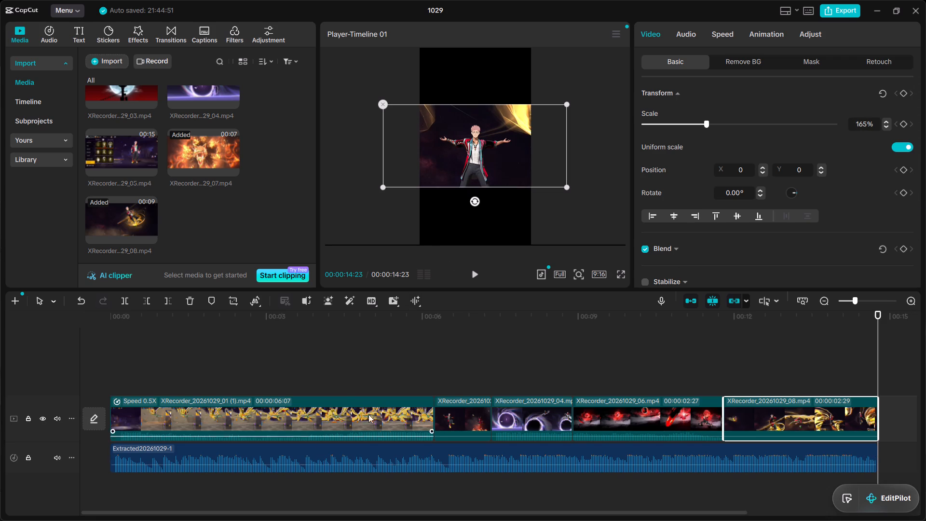
Play the whole vertical video from the start in full screen to check the new clip scale.
{"action": "left_click_drag", "start_coordinate": [879, 356], "coordinate": [0, 383]}
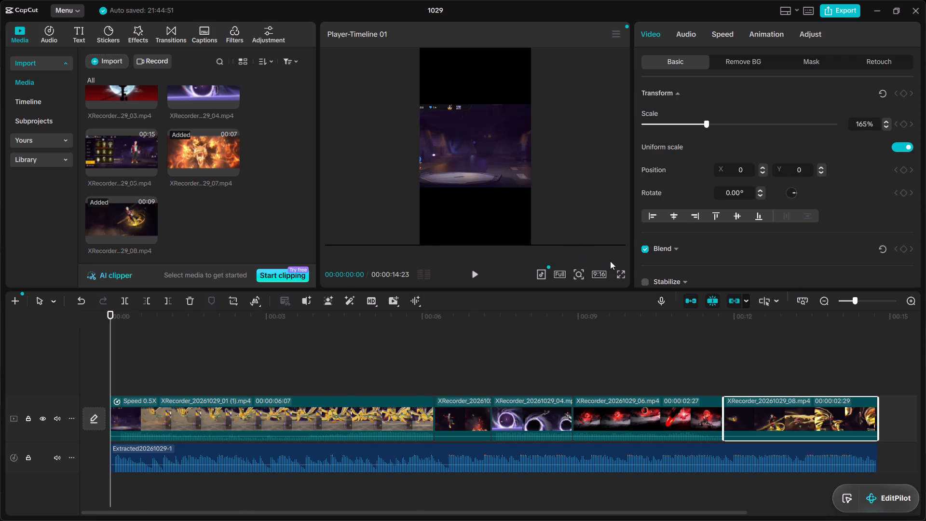
{"action": "left_click", "coordinate": [619, 271]}
{"action": "key", "text": "space"}
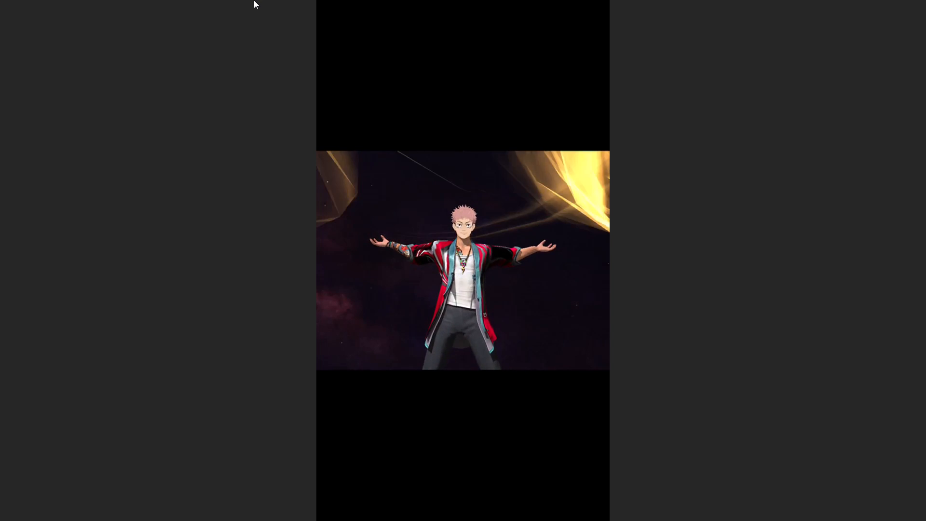
{"action": "key", "text": "Escape"}
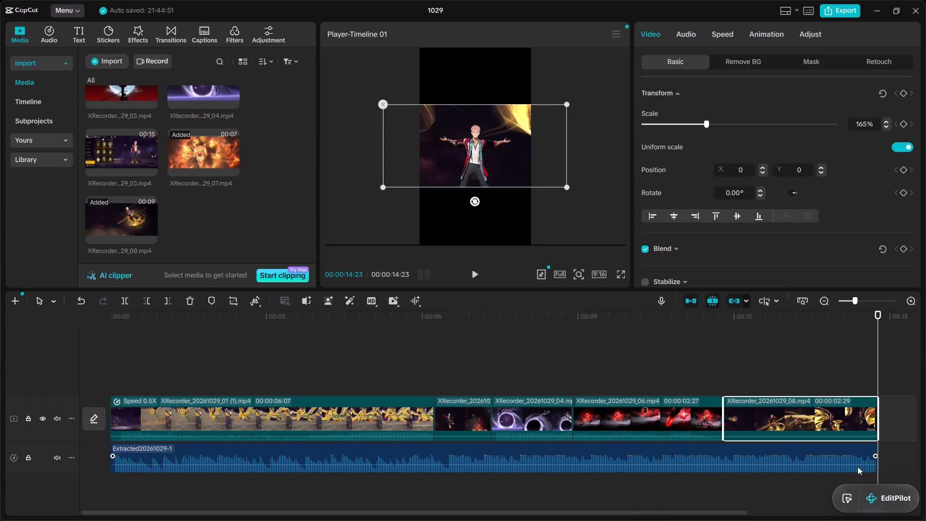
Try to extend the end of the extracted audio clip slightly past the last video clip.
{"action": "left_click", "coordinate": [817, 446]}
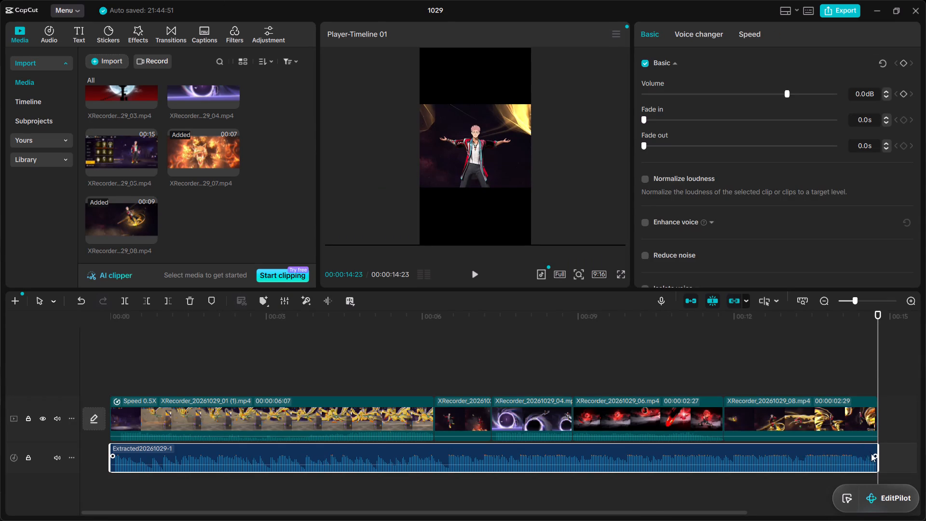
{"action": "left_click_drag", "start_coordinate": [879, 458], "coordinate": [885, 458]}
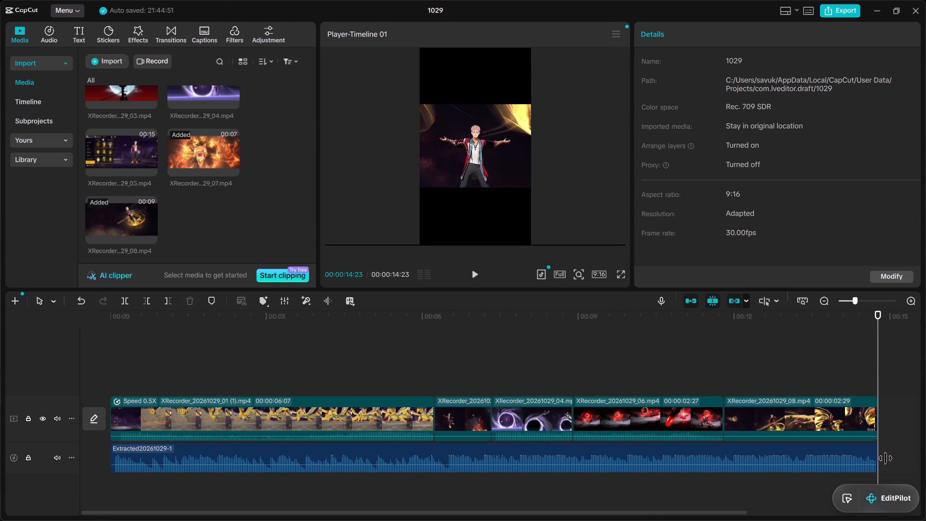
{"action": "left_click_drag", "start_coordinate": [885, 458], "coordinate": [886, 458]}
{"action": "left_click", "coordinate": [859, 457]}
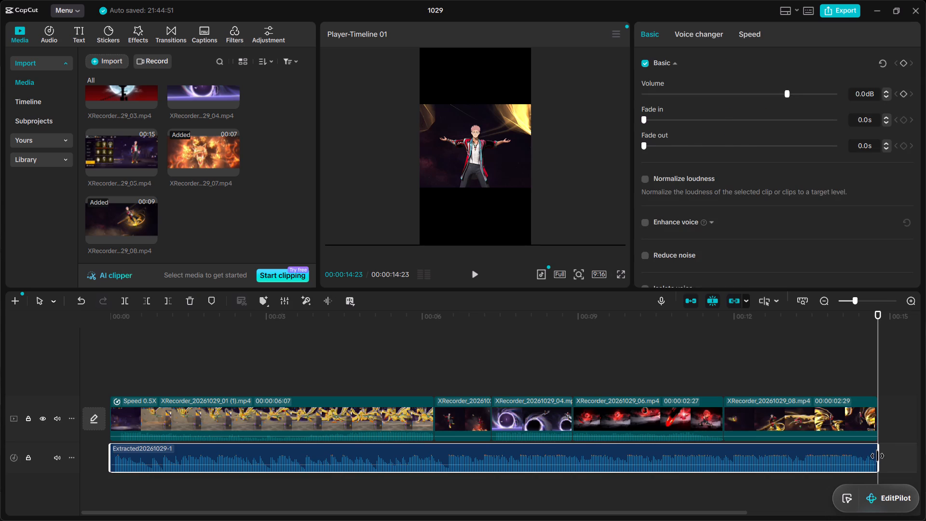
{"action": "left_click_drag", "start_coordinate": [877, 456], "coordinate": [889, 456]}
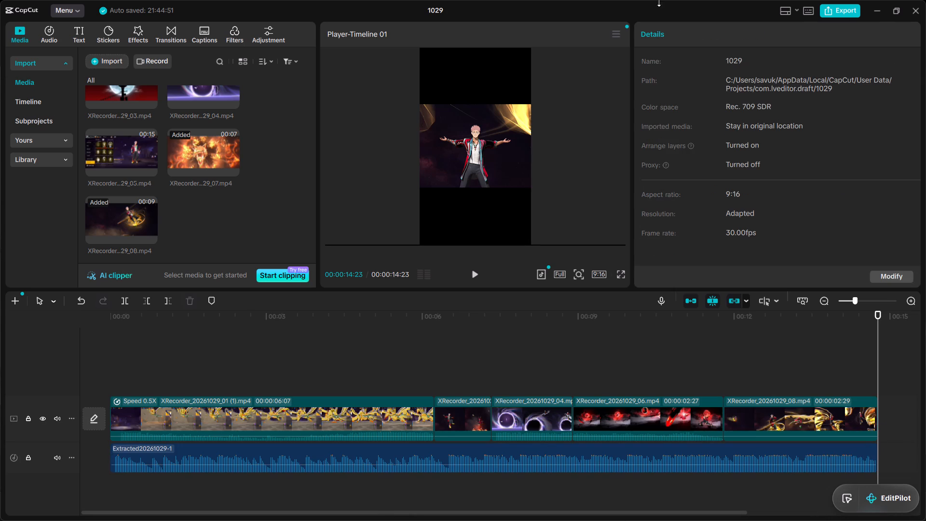
Minimize CapCut and launch the app marked K.
{"action": "left_click", "coordinate": [876, 14]}
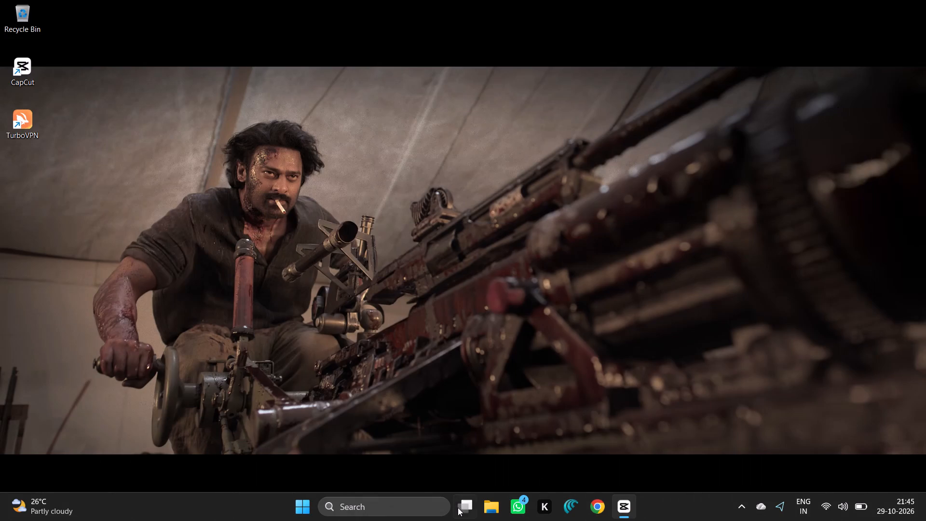
{"action": "double_click", "coordinate": [542, 504]}
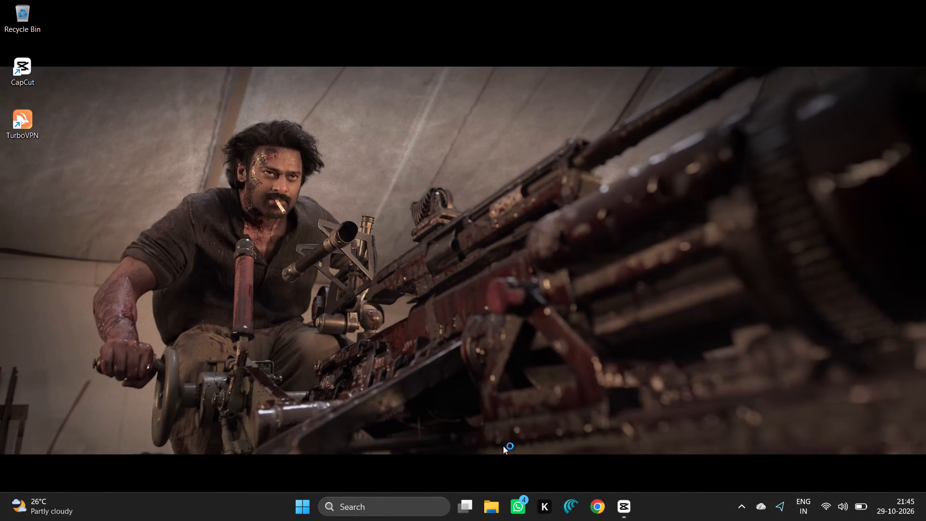